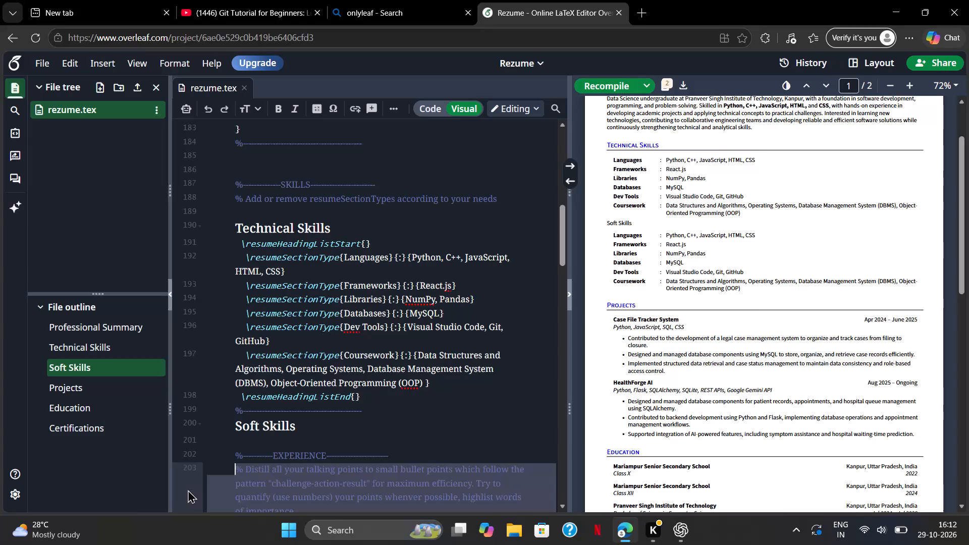
# Copy the Technical Skills code from \resumeHeadingListStart through the Dev Tools entry onto a new line under the Soft Skills heading.
pyautogui.click(310, 426)
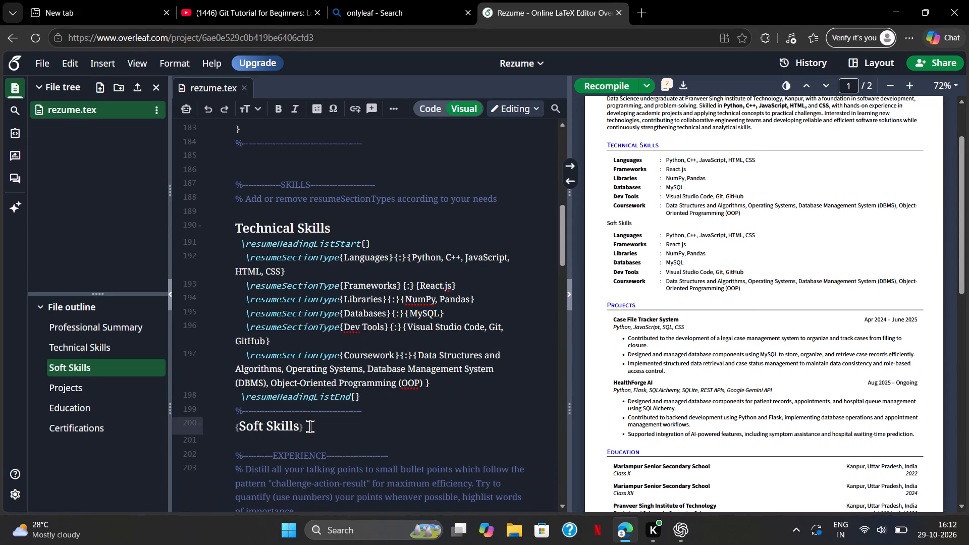
pyautogui.click(317, 426)
pyautogui.press('Return')
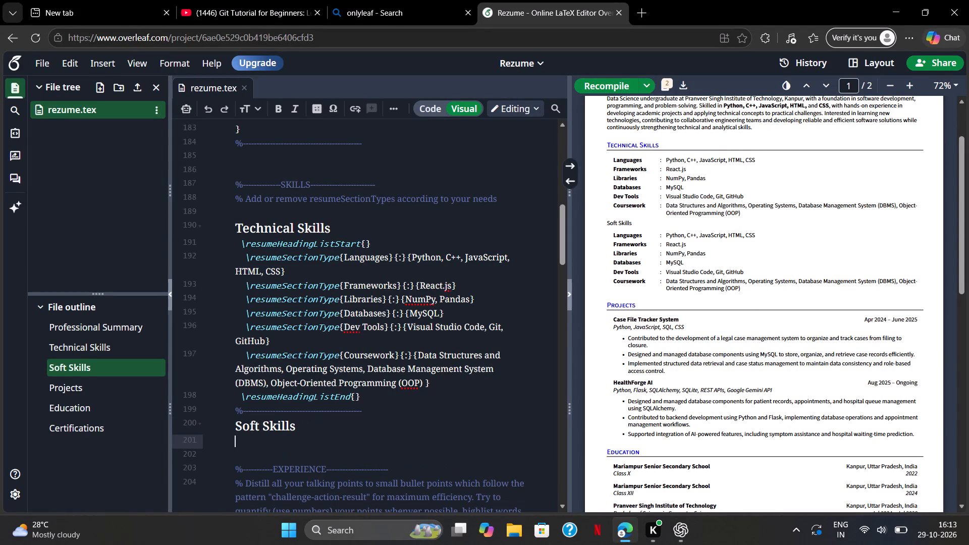
pyautogui.moveTo(235, 243); pyautogui.dragTo(456, 357)
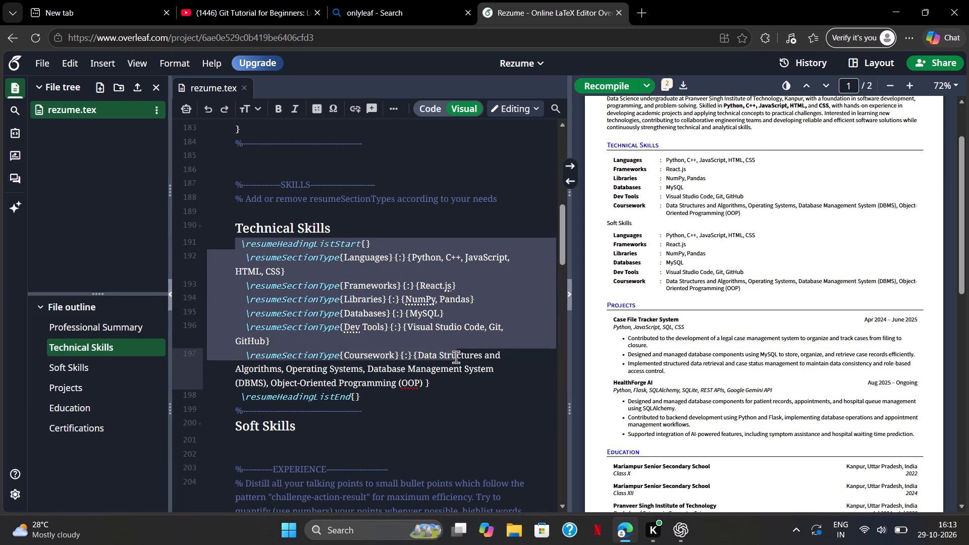
pyautogui.moveTo(456, 357); pyautogui.dragTo(458, 341)
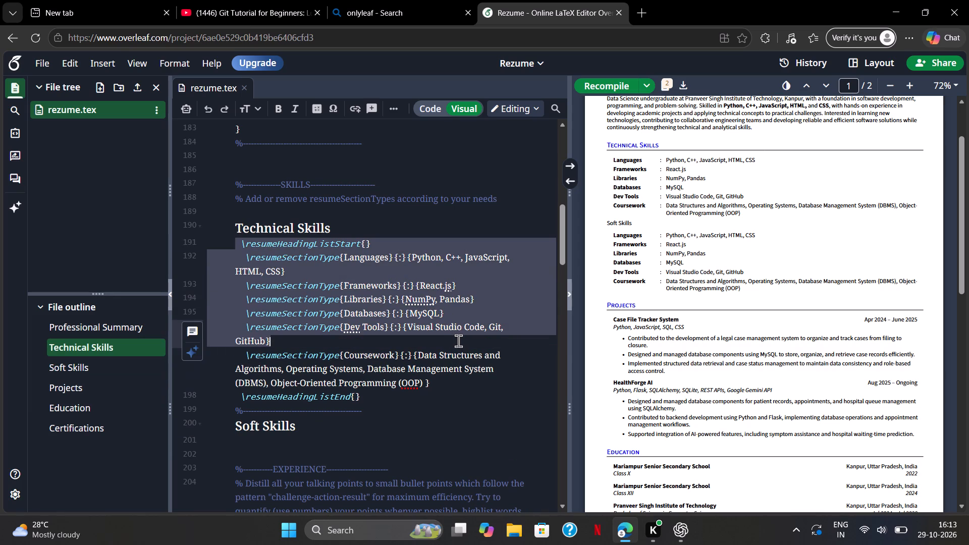
pyautogui.hotkey('ctrl', 'c')
pyautogui.click(267, 439)
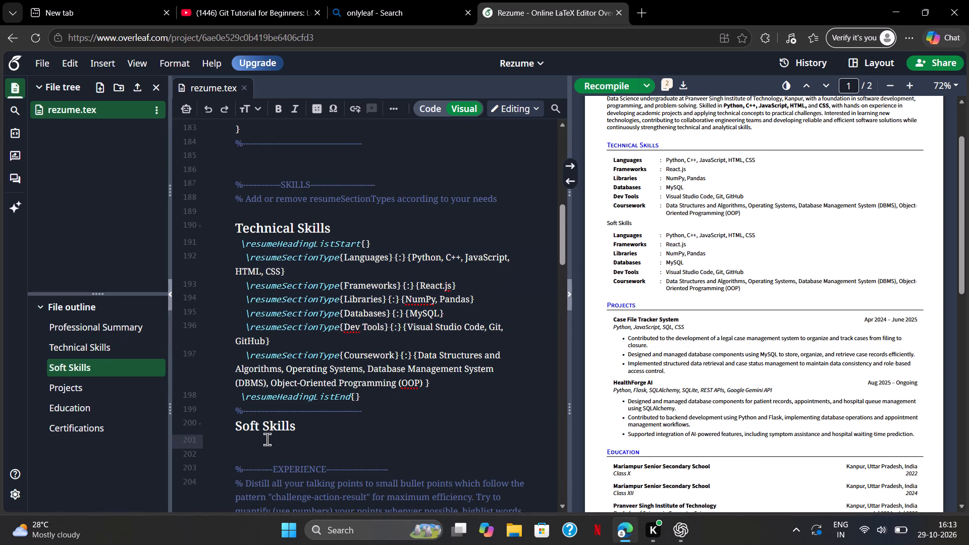
pyautogui.hotkey('ctrl', 'v')
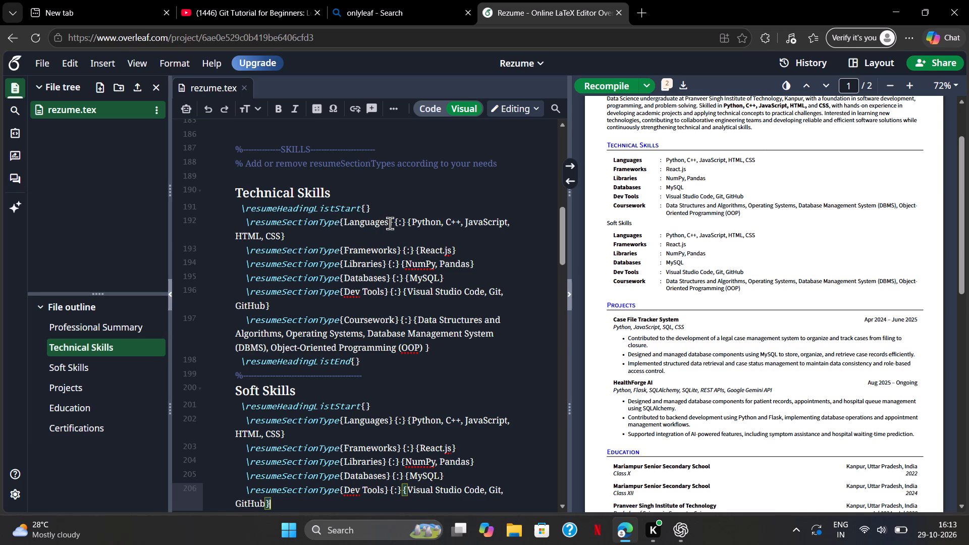
# Delete everything in the pasted Soft Skills block after the first \resumeSectionType{, through the Dev Tools entry, leaving that opening brace ready for new content.
pyautogui.moveTo(390, 223); pyautogui.dragTo(409, 364)
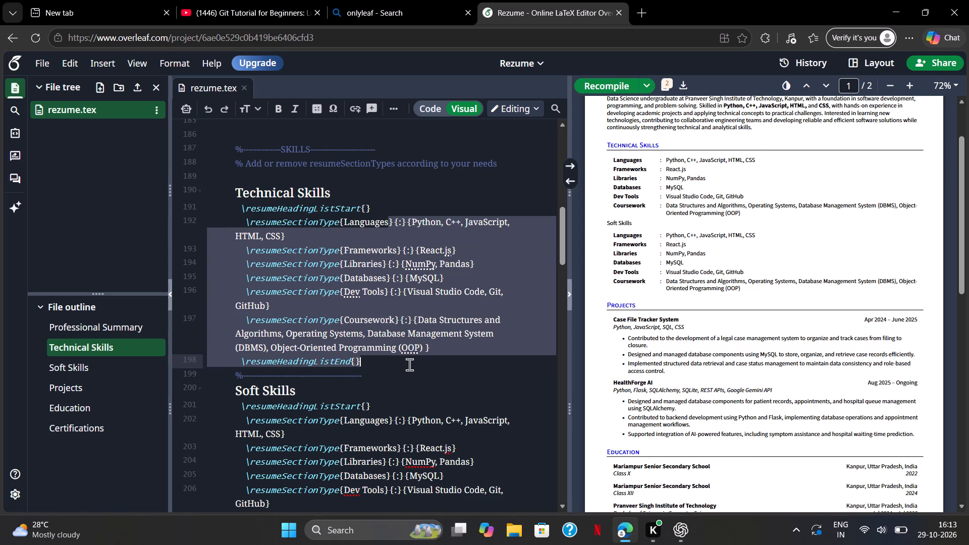
pyautogui.moveTo(409, 364); pyautogui.dragTo(437, 347)
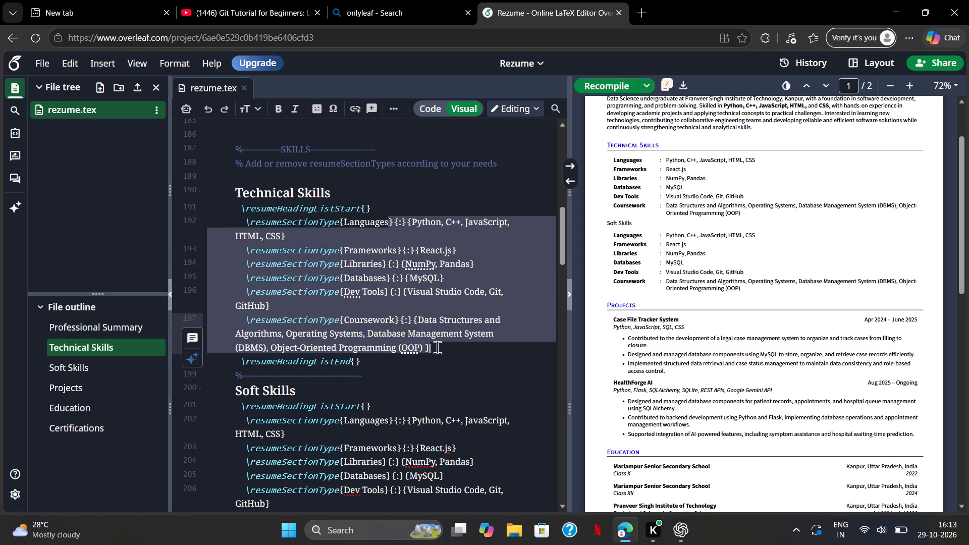
pyautogui.click(391, 449)
pyautogui.scroll(-5, 391, 449)
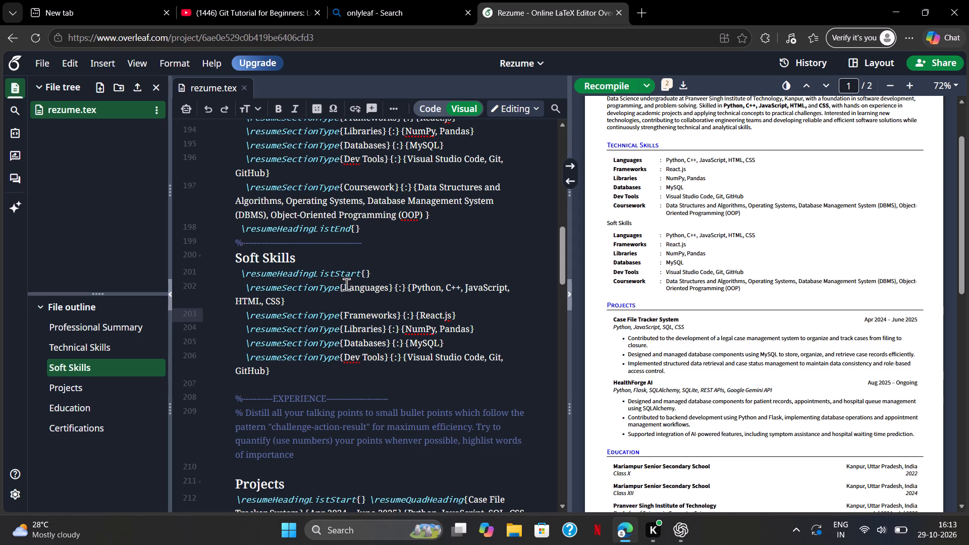
pyautogui.moveTo(346, 286); pyautogui.dragTo(468, 363)
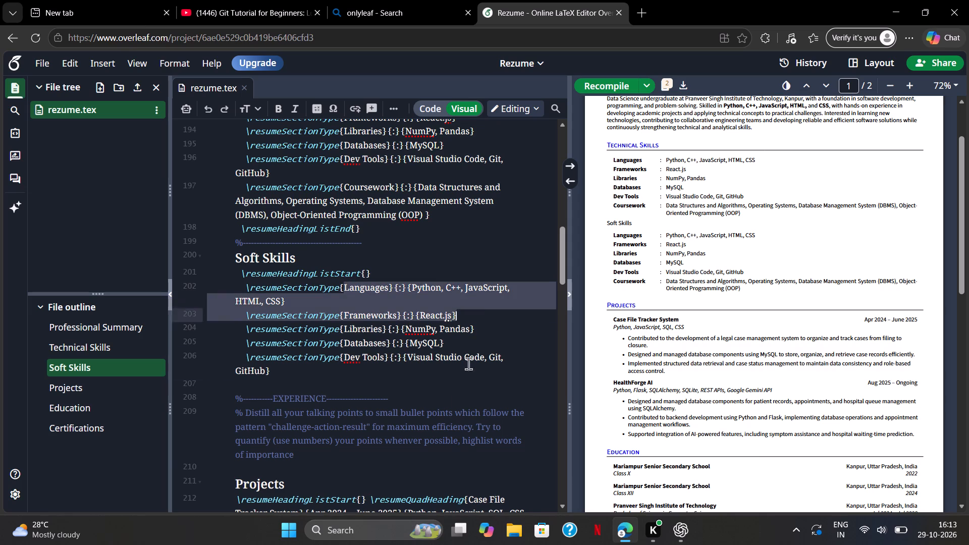
pyautogui.moveTo(468, 363); pyautogui.dragTo(425, 382)
pyautogui.press('BackSpace')
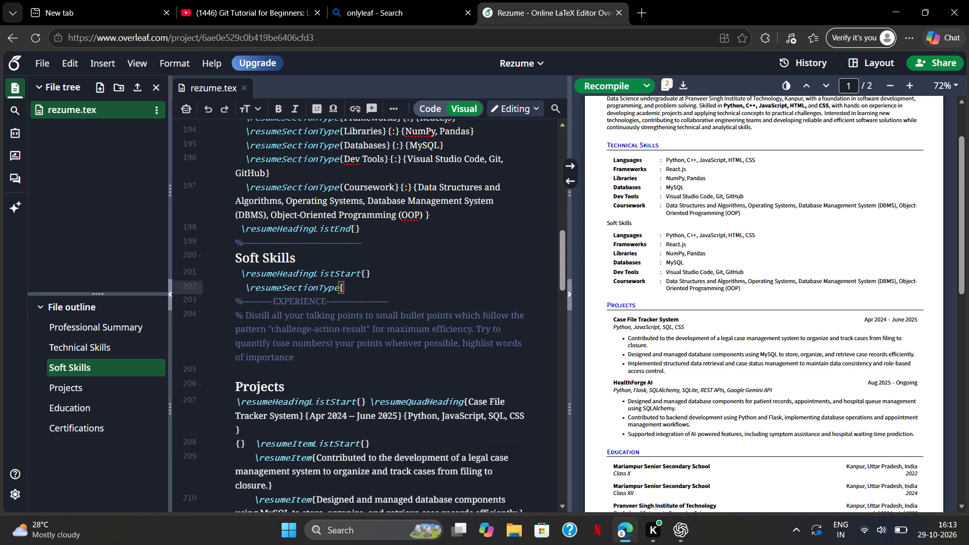
pyautogui.click(425, 382)
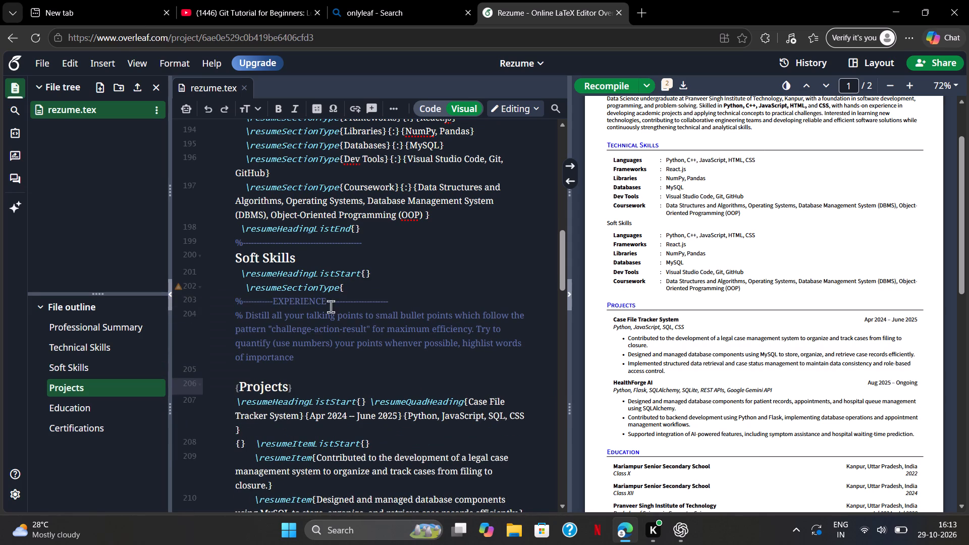
pyautogui.click(361, 283)
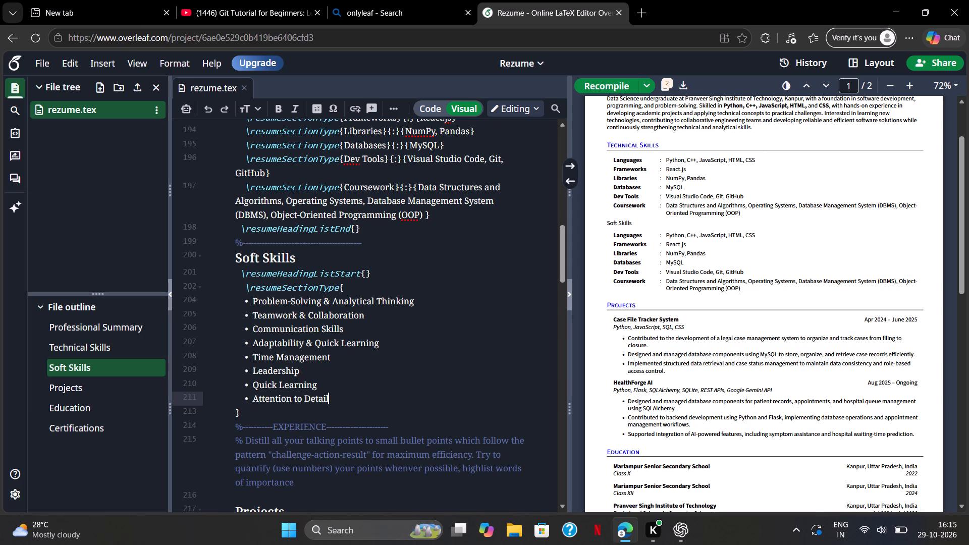
pyautogui.click(596, 87)
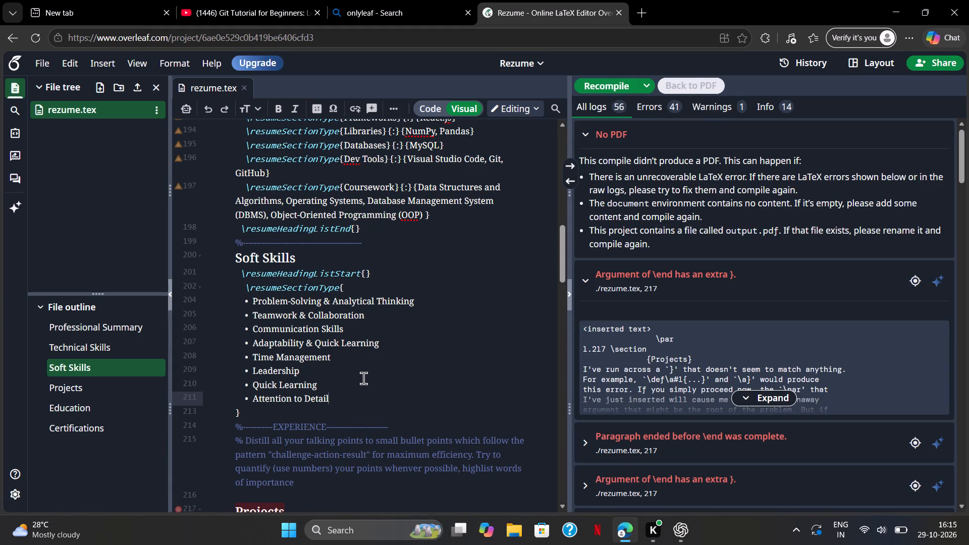
# Copy \resumeHeadingListEnd{} from the end of Technical Skills, paste it after the Soft Skills closing brace, and recompile.
pyautogui.scroll(-1, 361, 423)
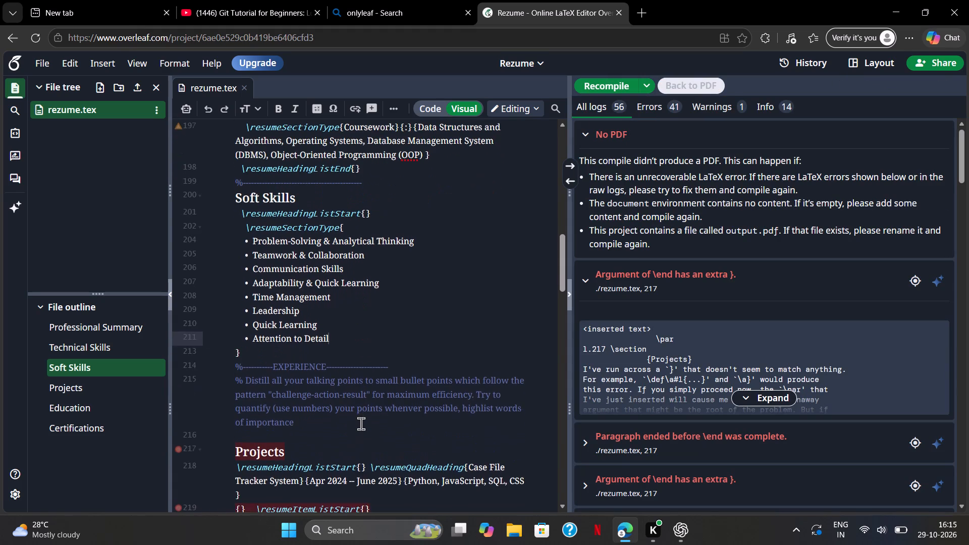
pyautogui.scroll(-2, 361, 423)
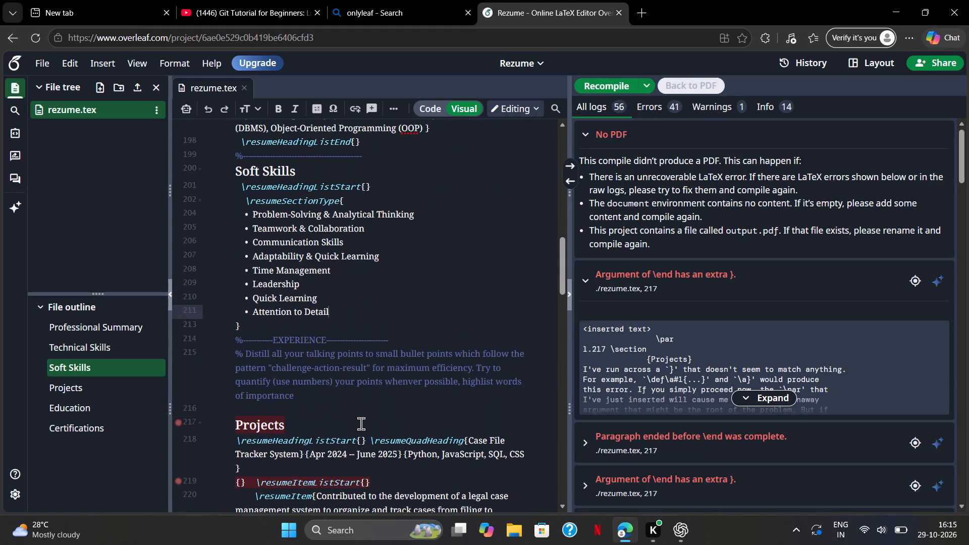
pyautogui.scroll(-2, 361, 423)
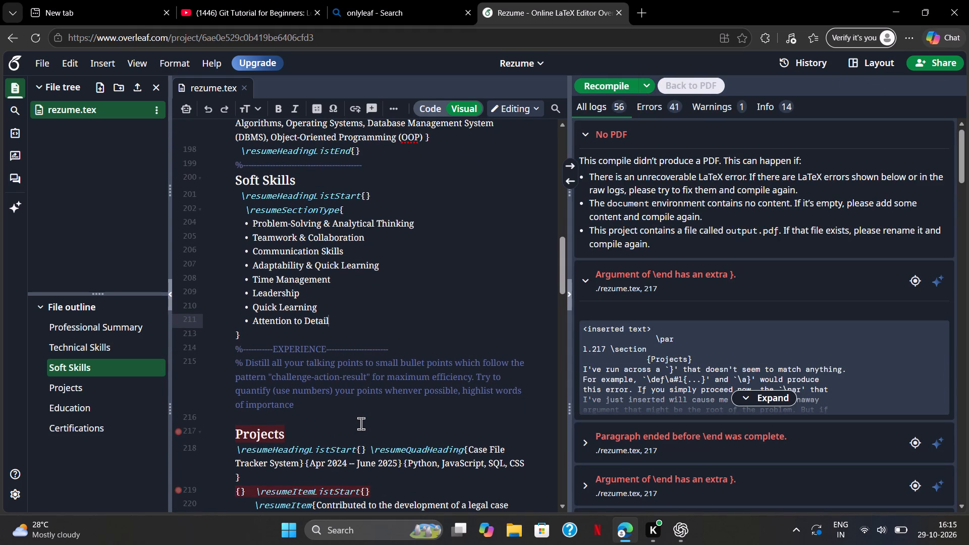
pyautogui.scroll(1, 351, 332)
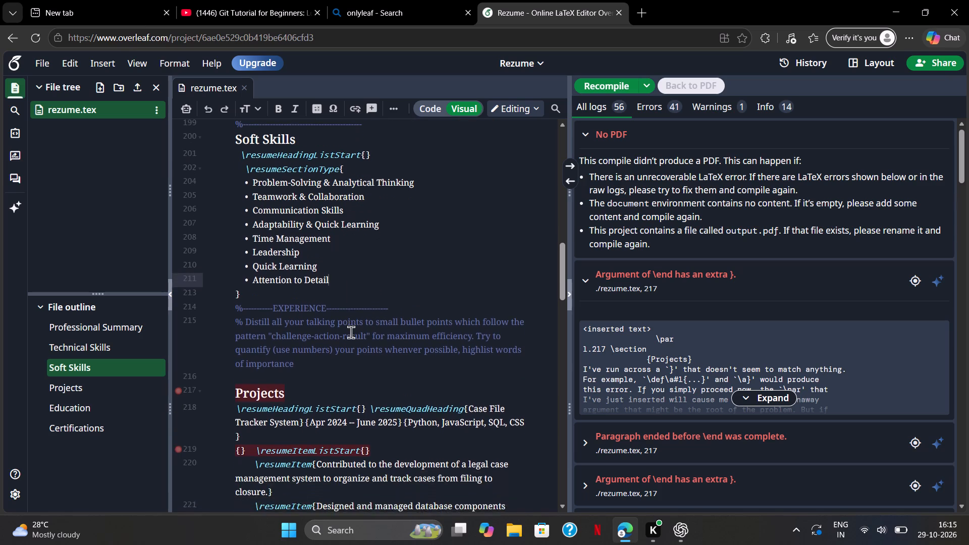
pyautogui.scroll(1, 351, 332)
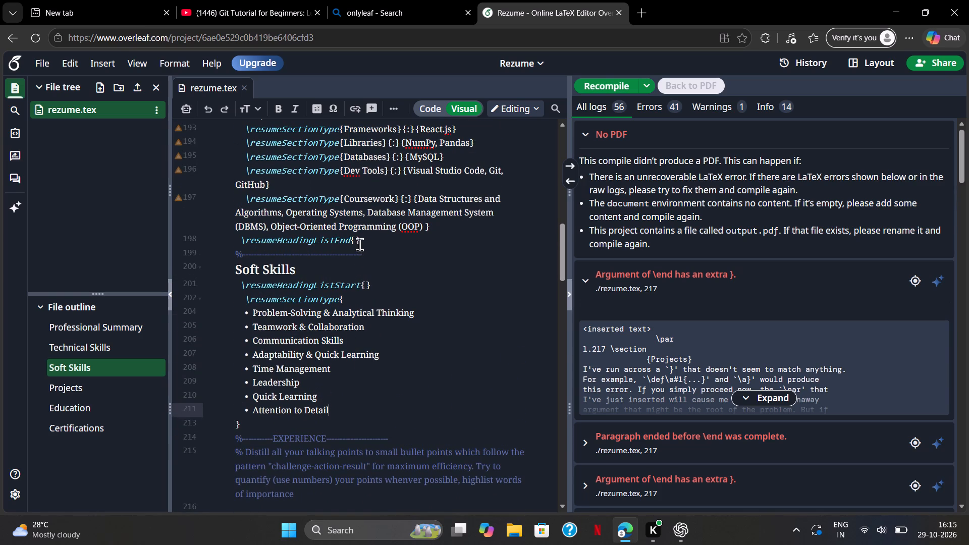
pyautogui.moveTo(363, 239); pyautogui.dragTo(285, 240)
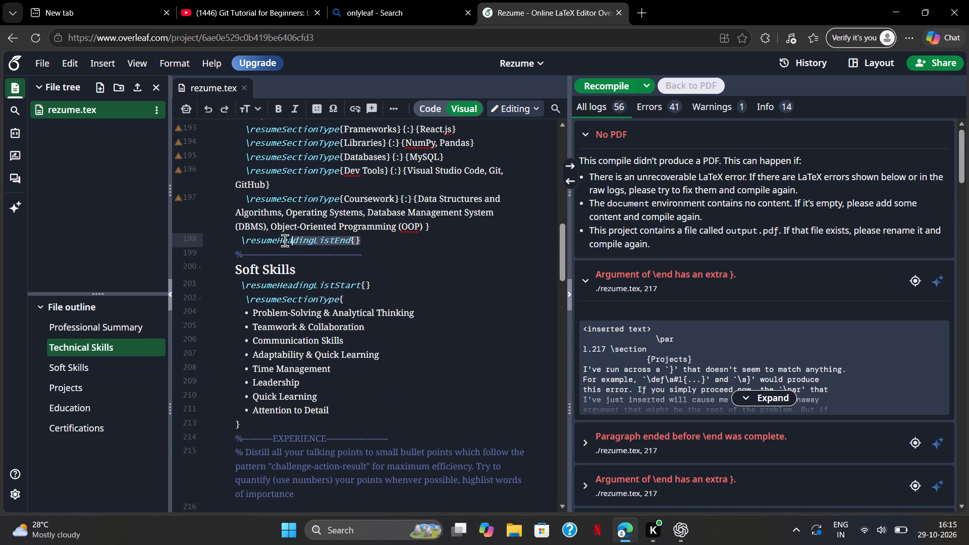
pyautogui.moveTo(285, 240); pyautogui.dragTo(242, 241)
pyautogui.hotkey('ctrl', 'c')
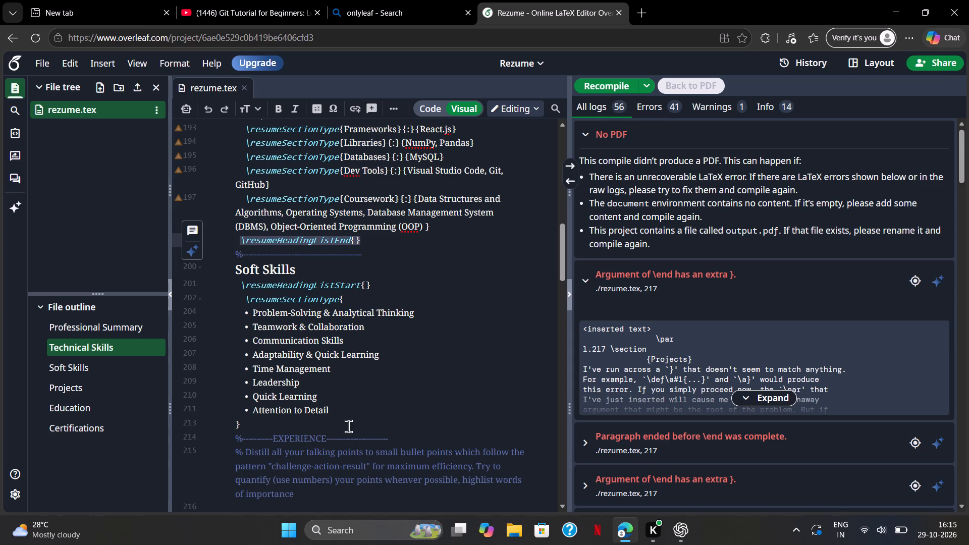
pyautogui.click(340, 411)
pyautogui.click(309, 428)
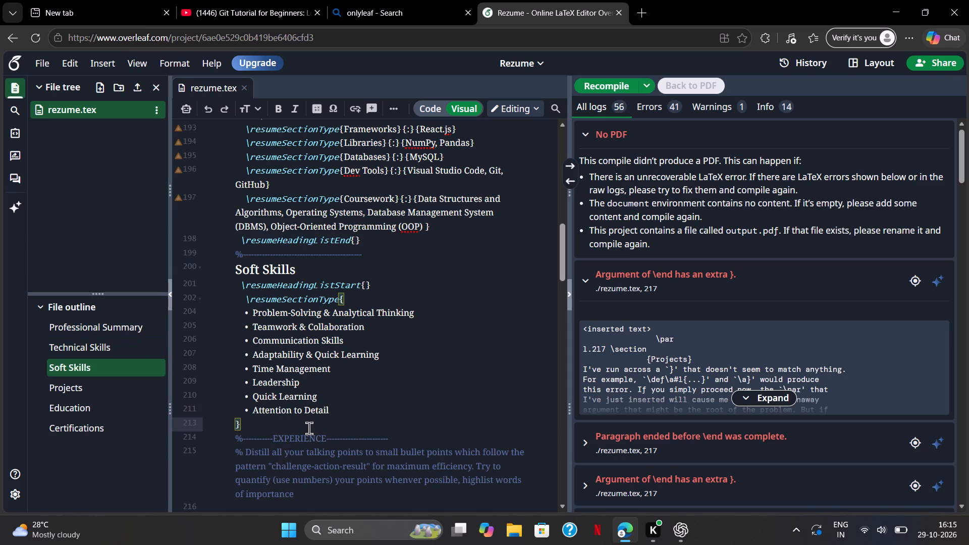
pyautogui.hotkey('ctrl', 'v')
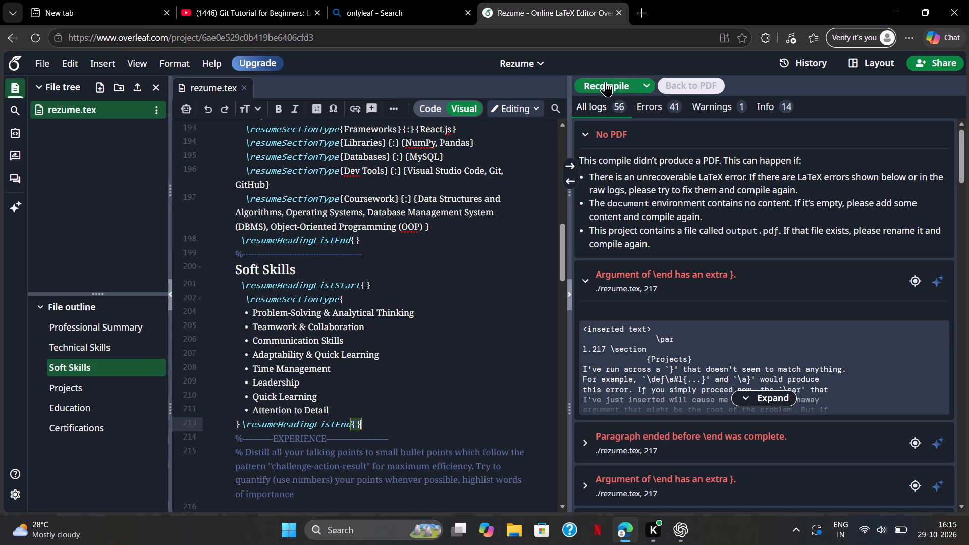
pyautogui.click(605, 81)
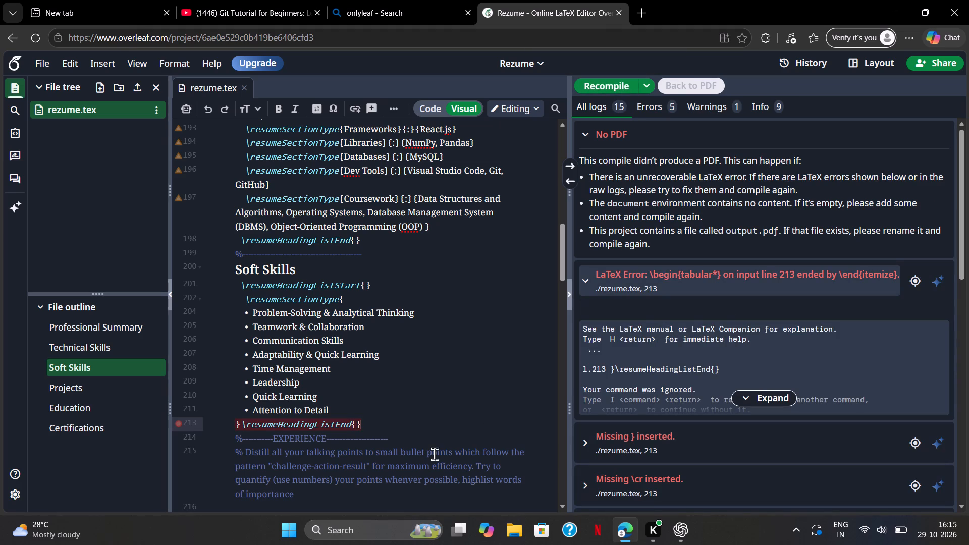
# Move the Soft Skills \resumeHeadingListEnd{} onto its own line below the closing brace and recompile.
pyautogui.click(243, 426)
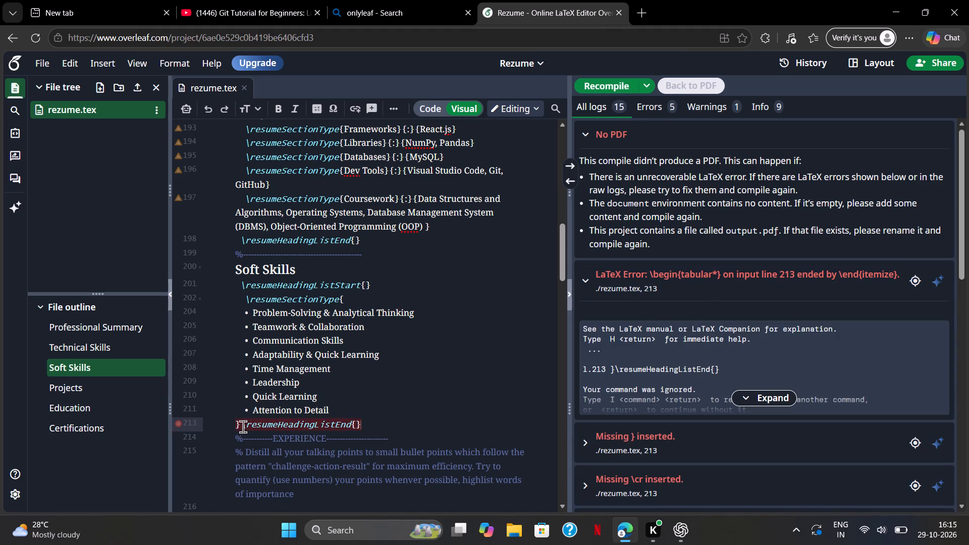
pyautogui.press('Return')
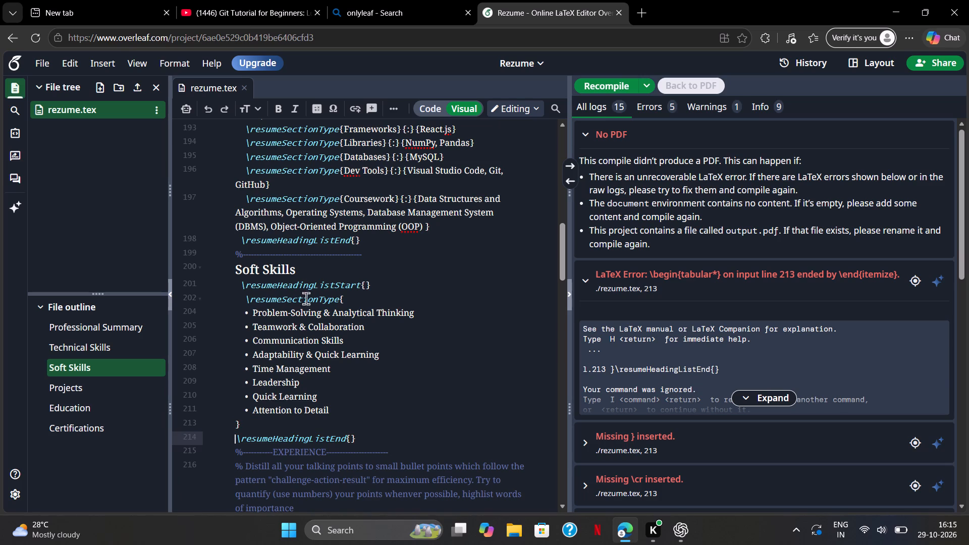
pyautogui.click(613, 86)
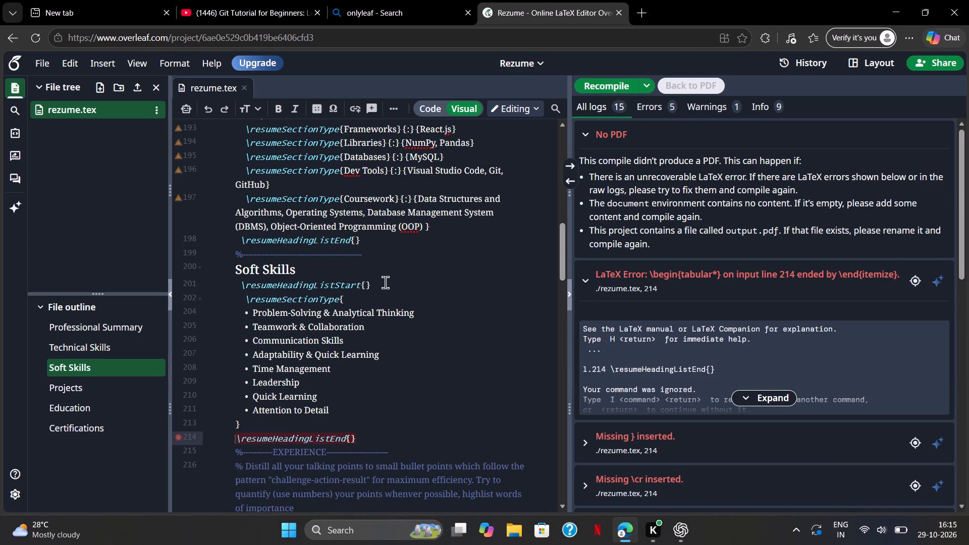
# Compare the Soft Skills code with the list structure of the Technical Skills and Projects sections to trace the compile error.
pyautogui.scroll(1, 423, 345)
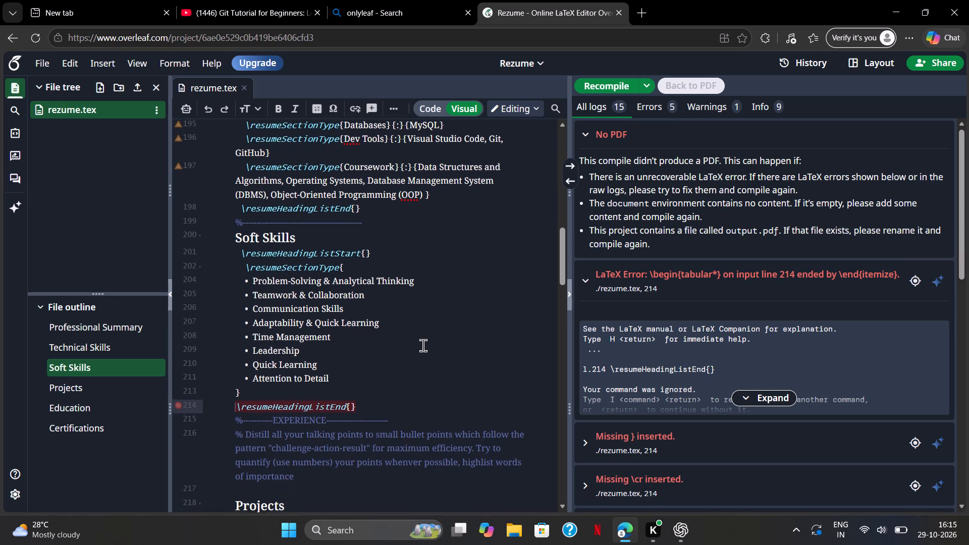
pyautogui.scroll(1, 423, 345)
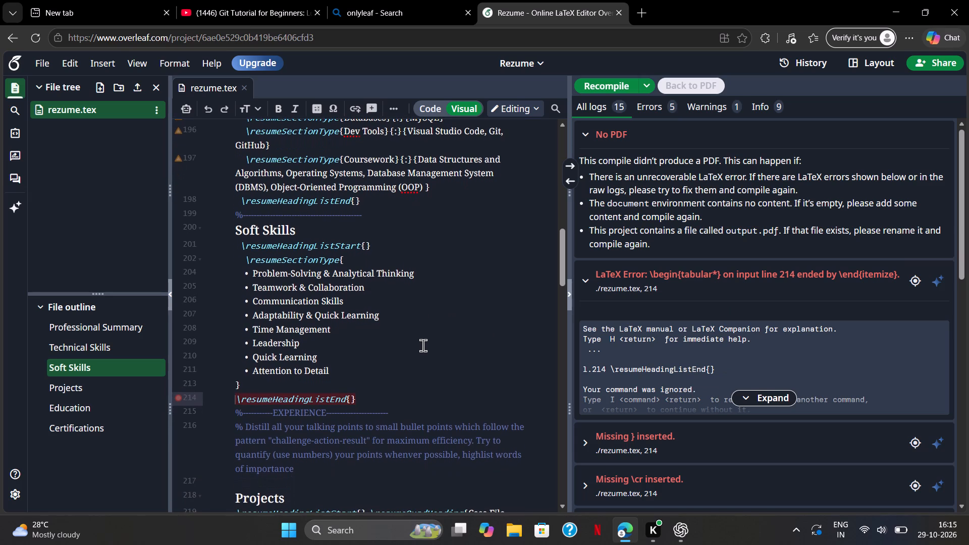
pyautogui.scroll(1, 423, 345)
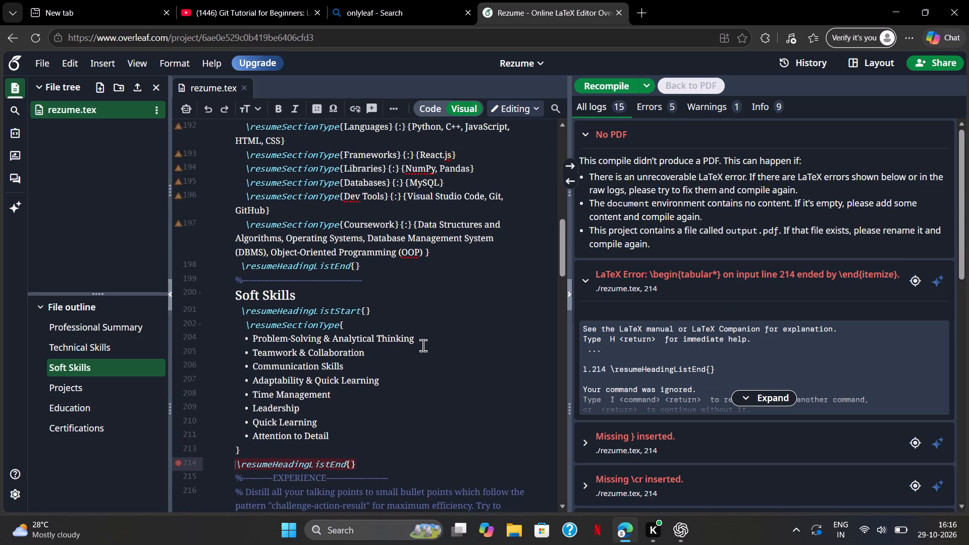
pyautogui.scroll(3, 423, 345)
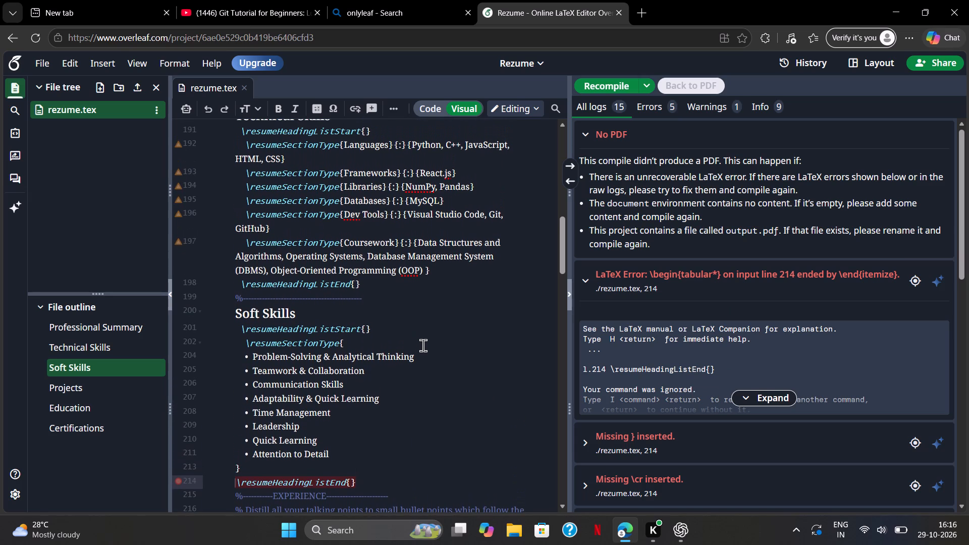
pyautogui.scroll(1, 423, 345)
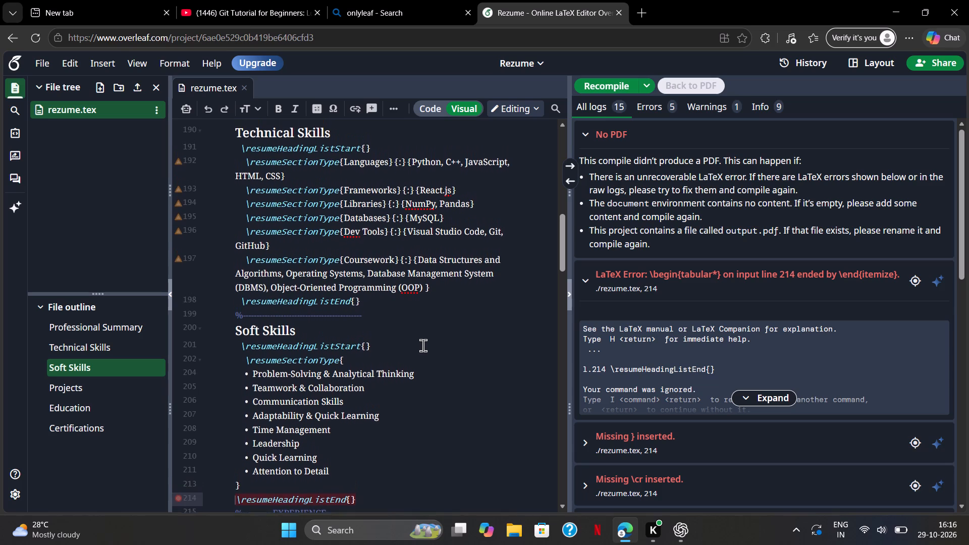
pyautogui.scroll(2, 423, 345)
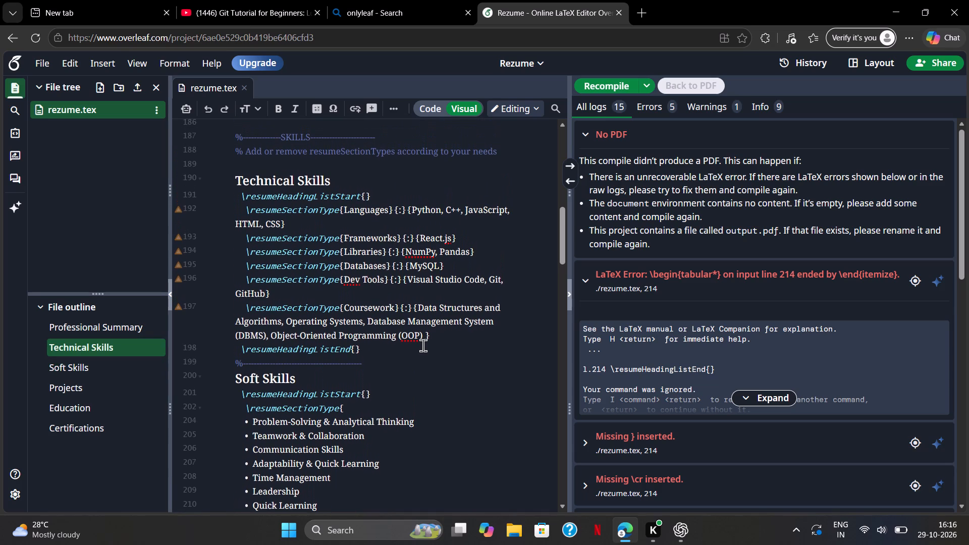
pyautogui.scroll(-1, 368, 366)
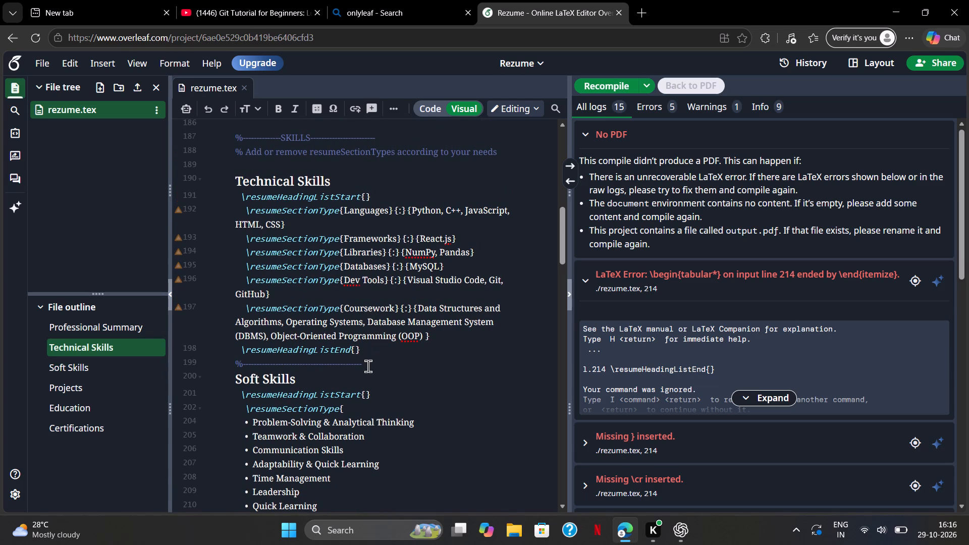
pyautogui.scroll(-2, 368, 366)
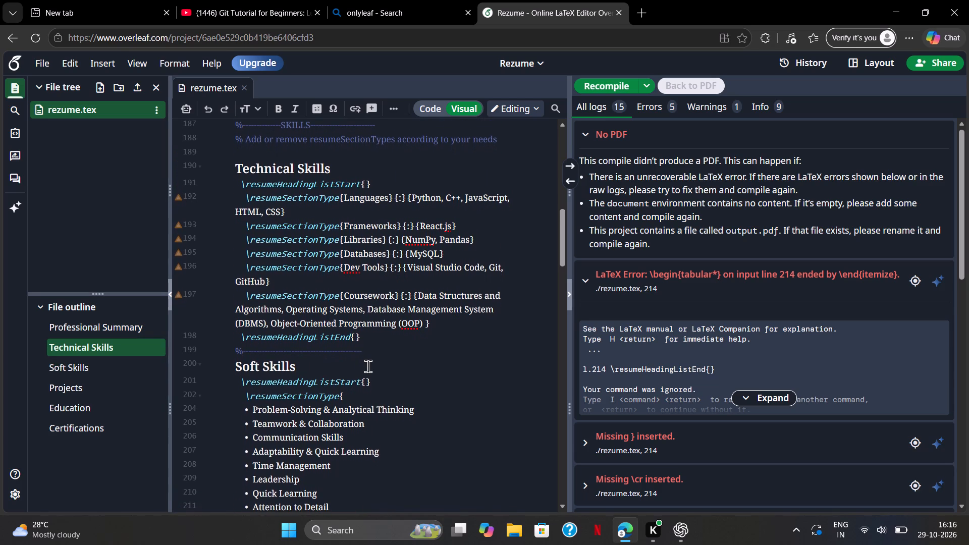
pyautogui.scroll(-3, 368, 366)
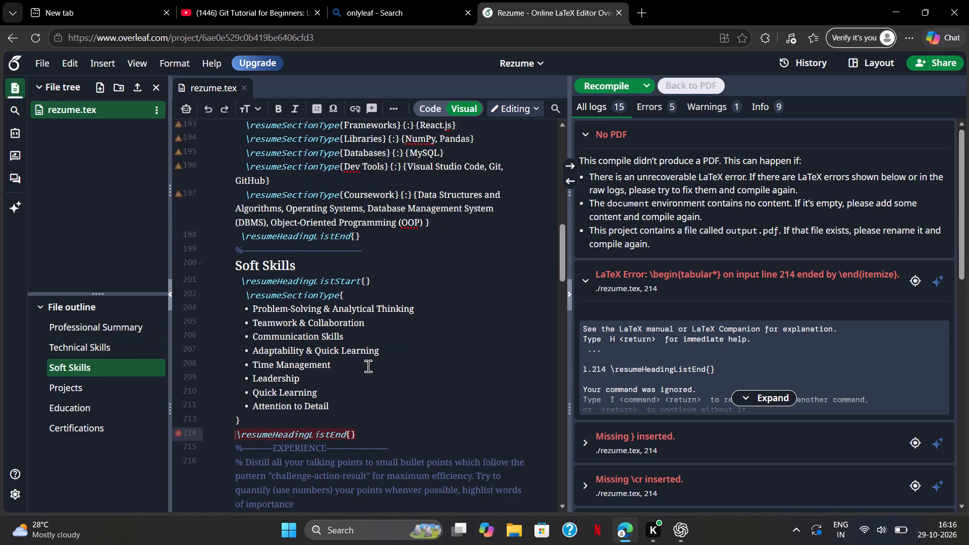
pyautogui.scroll(-2, 368, 366)
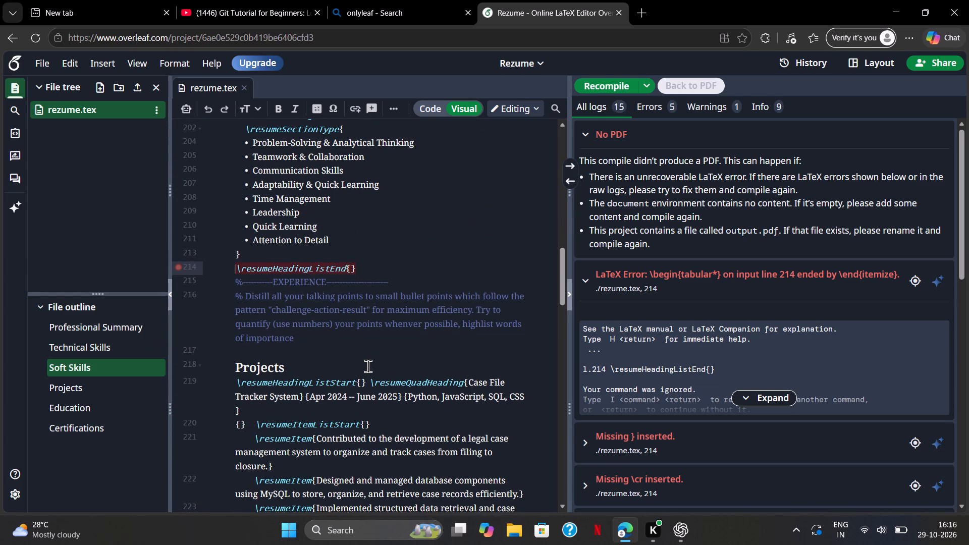
pyautogui.scroll(-2, 368, 366)
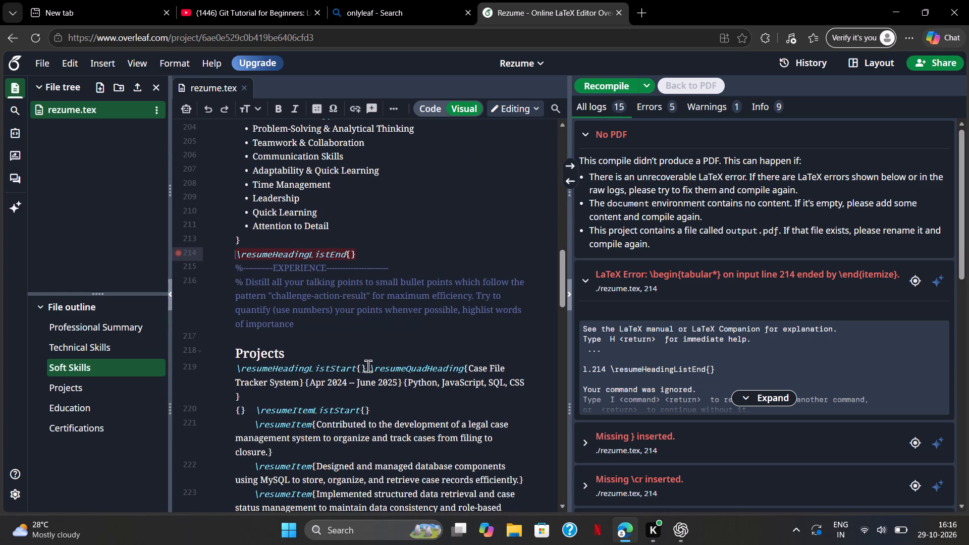
pyautogui.scroll(-1, 368, 366)
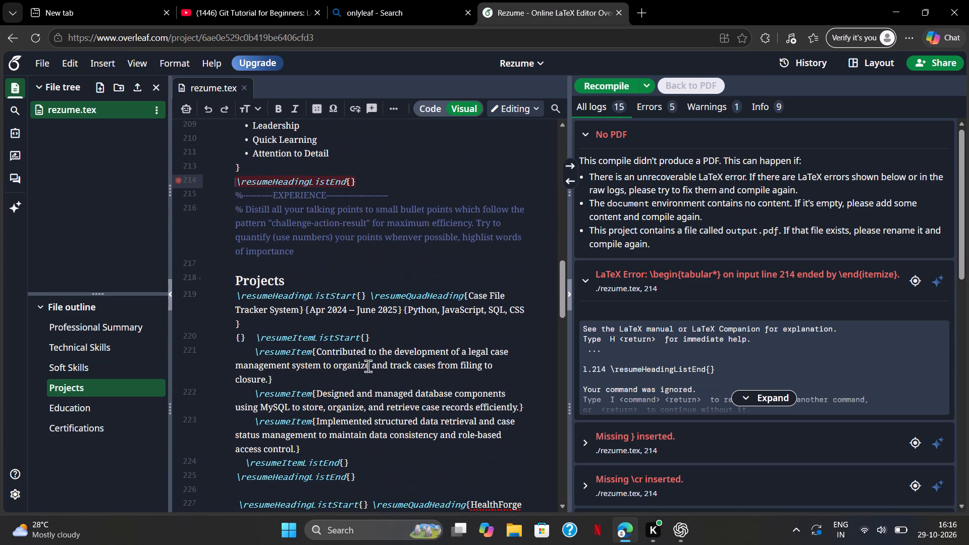
pyautogui.scroll(-2, 368, 366)
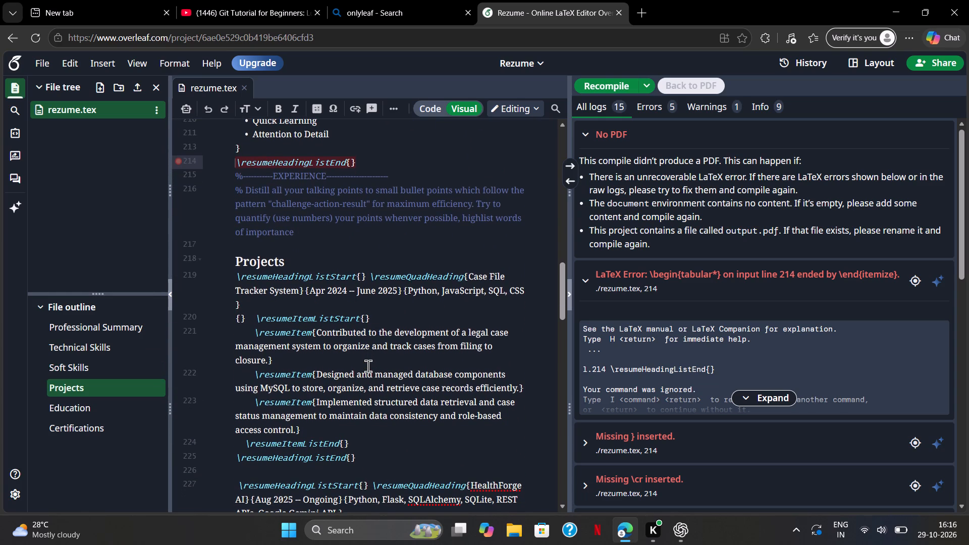
pyautogui.scroll(-1, 368, 366)
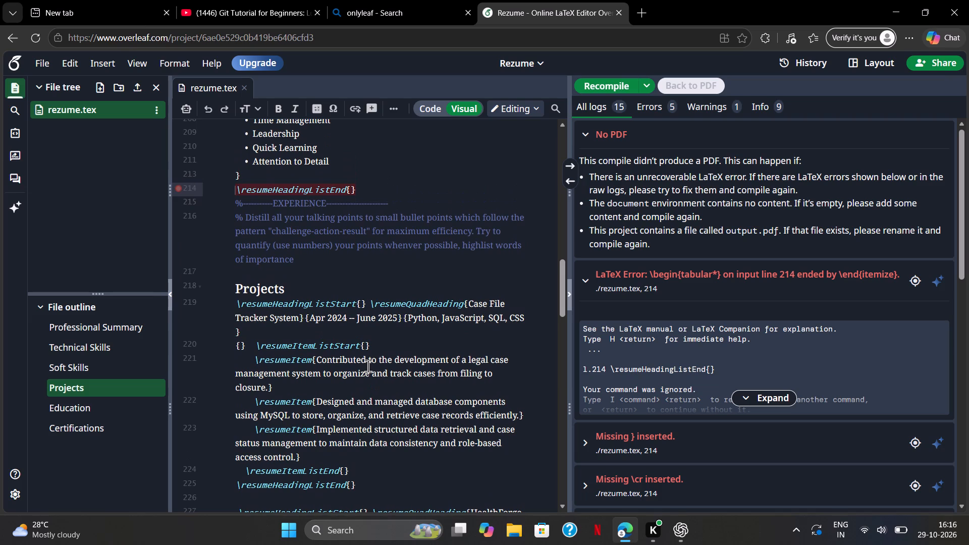
pyautogui.scroll(-1, 368, 366)
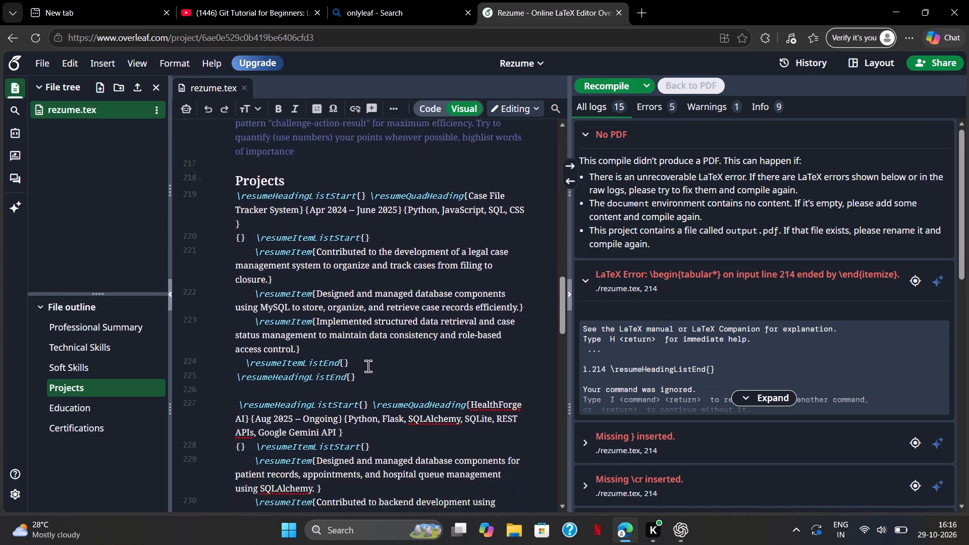
pyautogui.scroll(-1, 368, 366)
pyautogui.scroll(3, 368, 366)
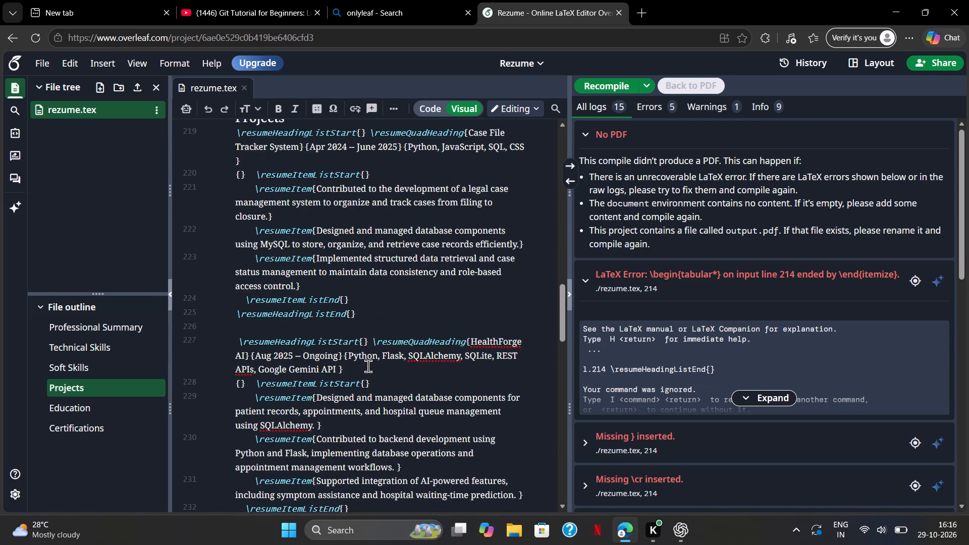
# Examine the Projects list structure again and compare it with the Soft Skills code around line 214.
pyautogui.scroll(2, 368, 366)
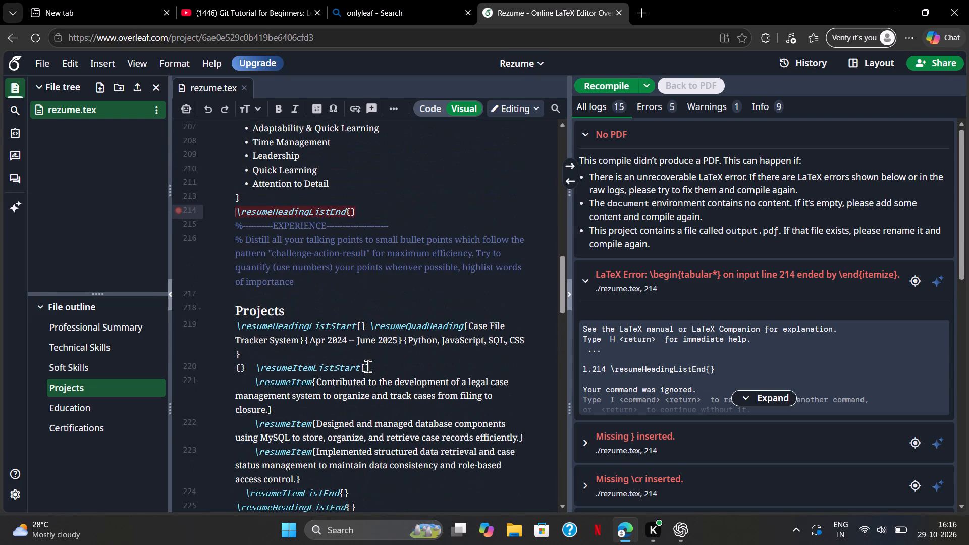
pyautogui.hscroll(1, 368, 366)
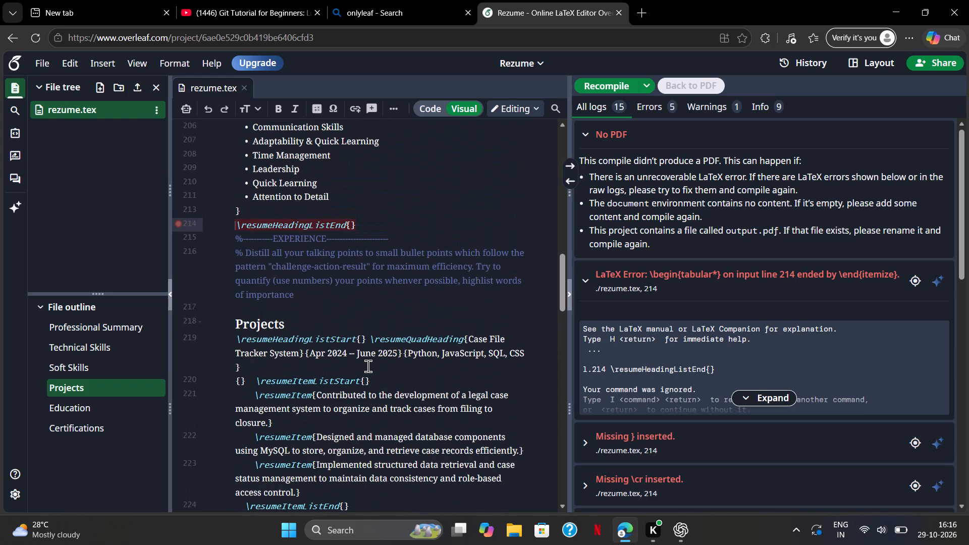
pyautogui.hscroll(2, 368, 366)
pyautogui.scroll(4, 368, 366)
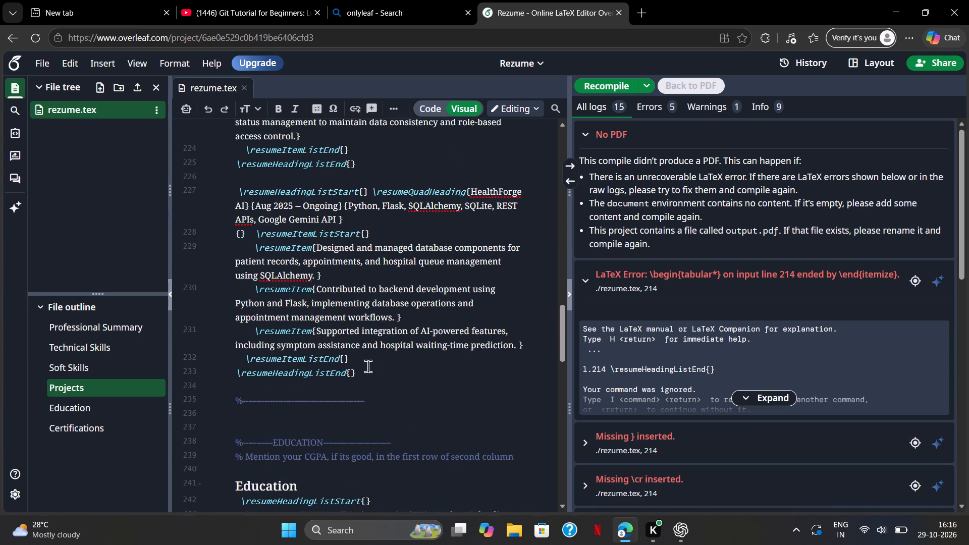
pyautogui.scroll(4, 368, 366)
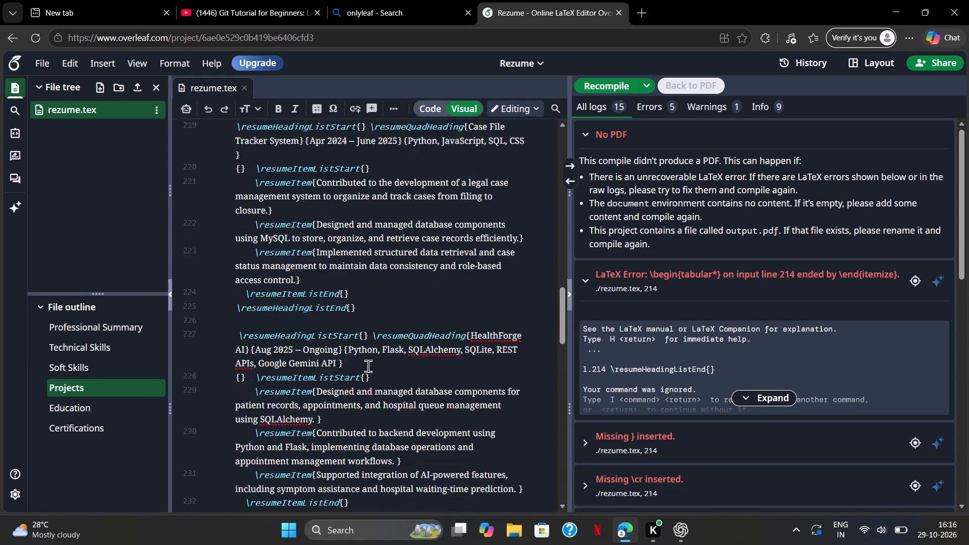
pyautogui.scroll(3, 368, 366)
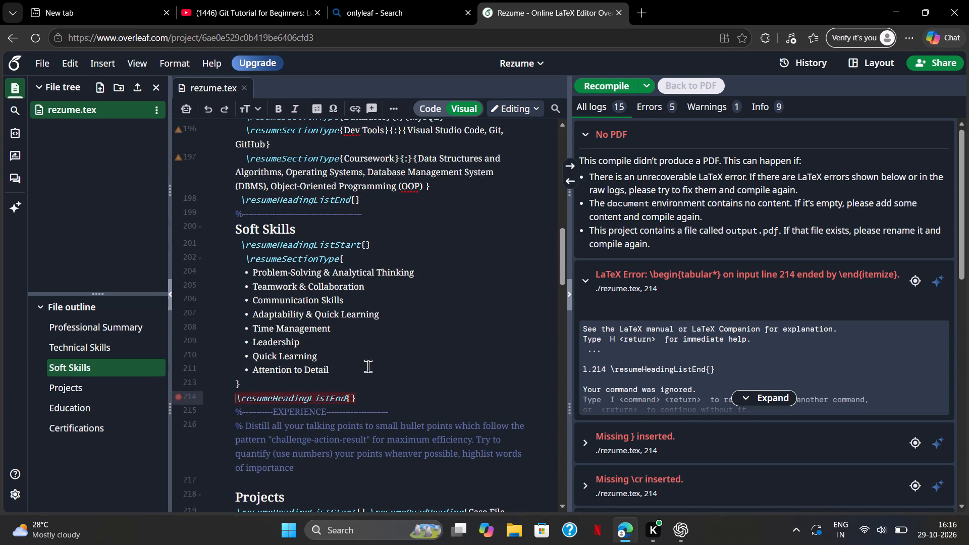
pyautogui.scroll(3, 368, 366)
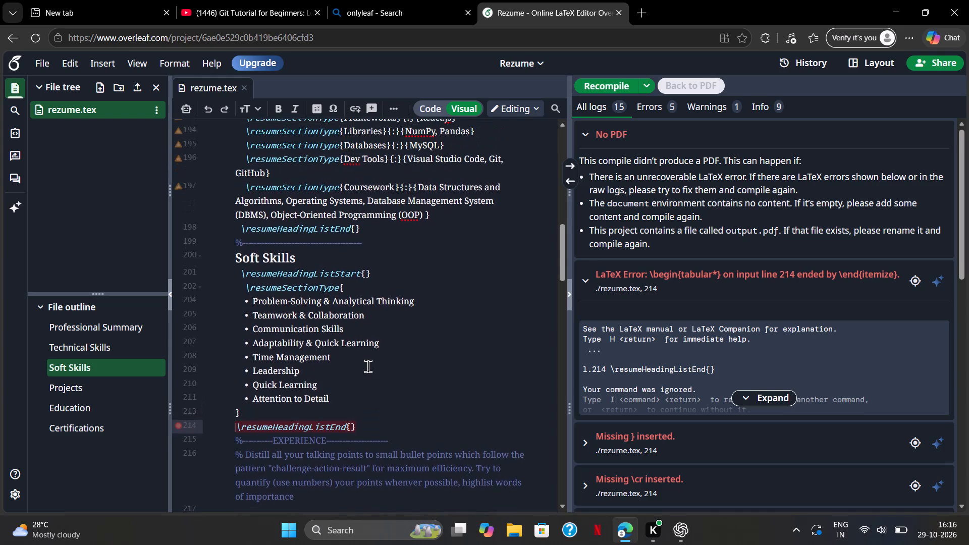
pyautogui.scroll(2, 368, 366)
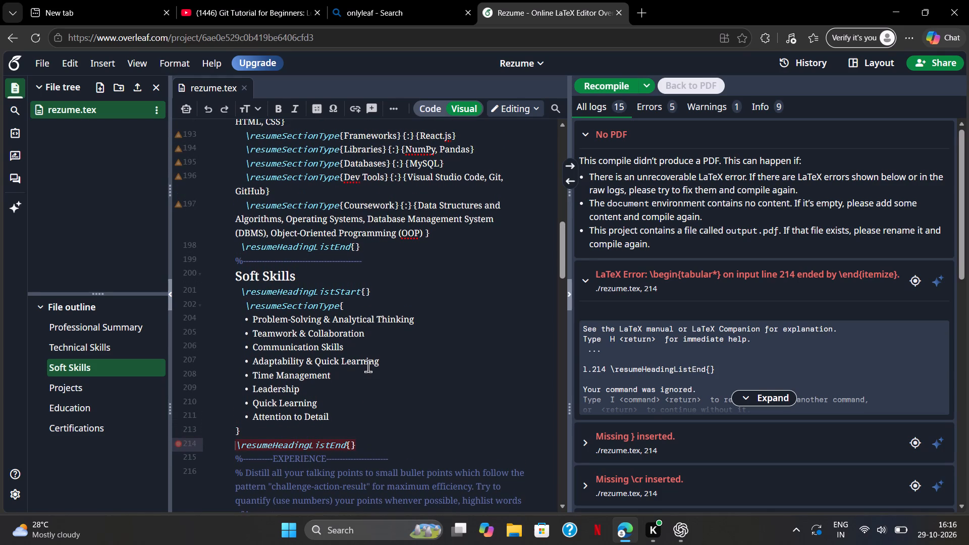
pyautogui.scroll(1, 368, 366)
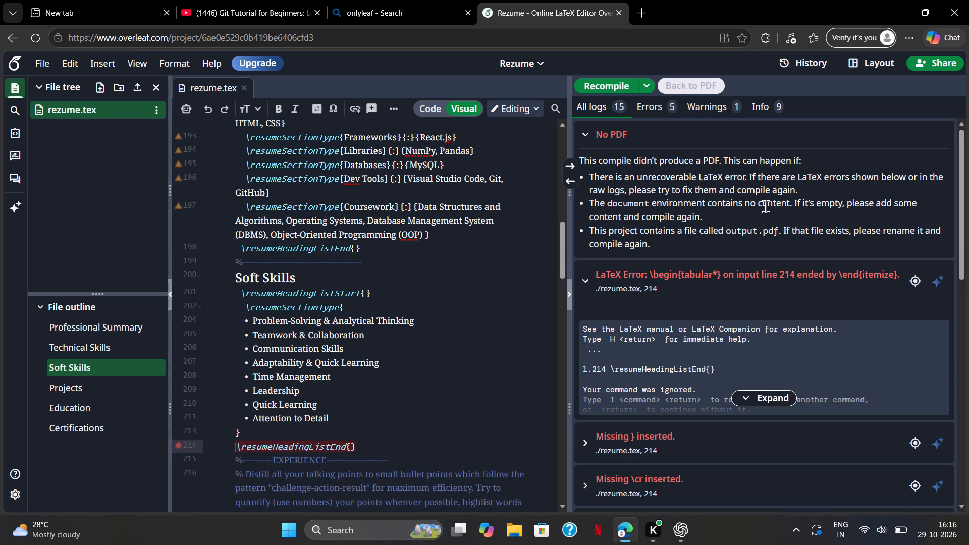
pyautogui.click(756, 400)
pyautogui.scroll(-1, 659, 462)
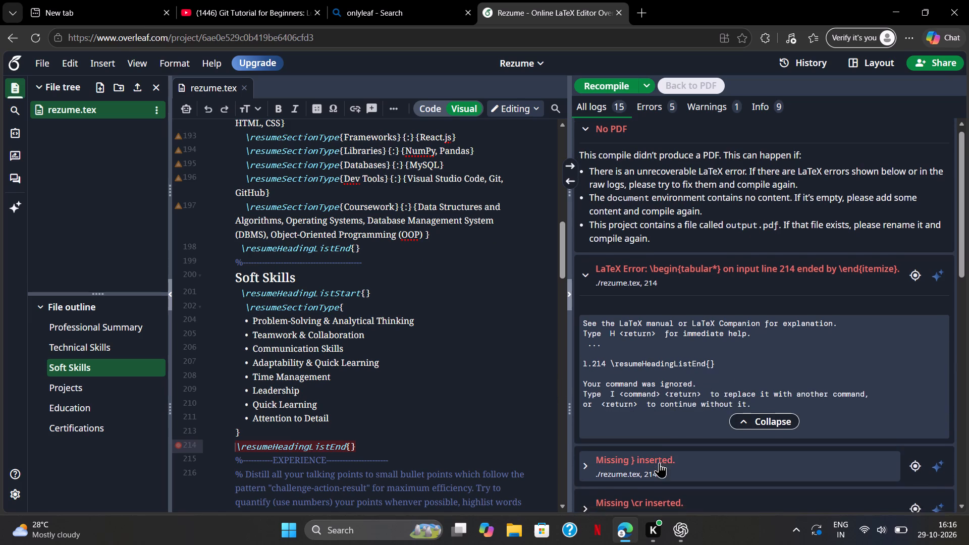
pyautogui.scroll(-2, 659, 462)
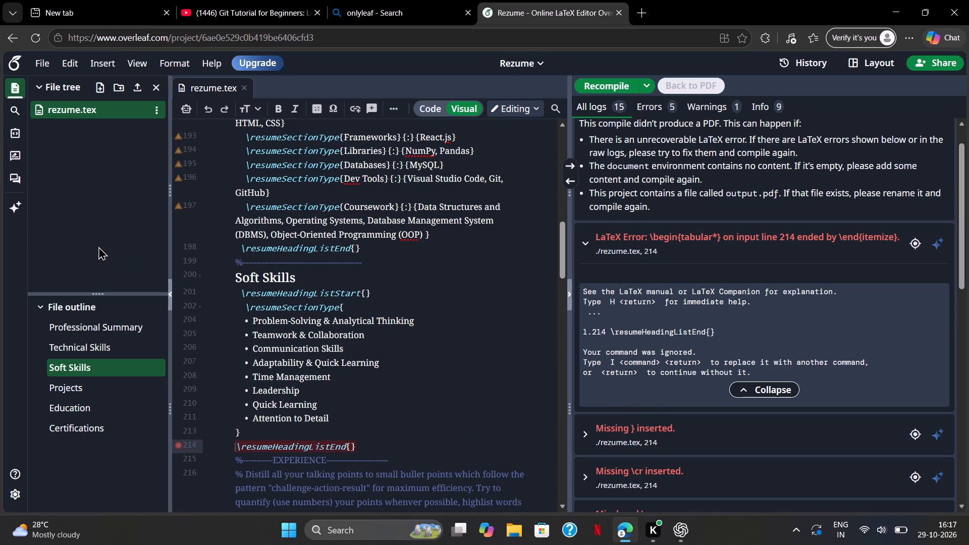
pyautogui.press('Print')
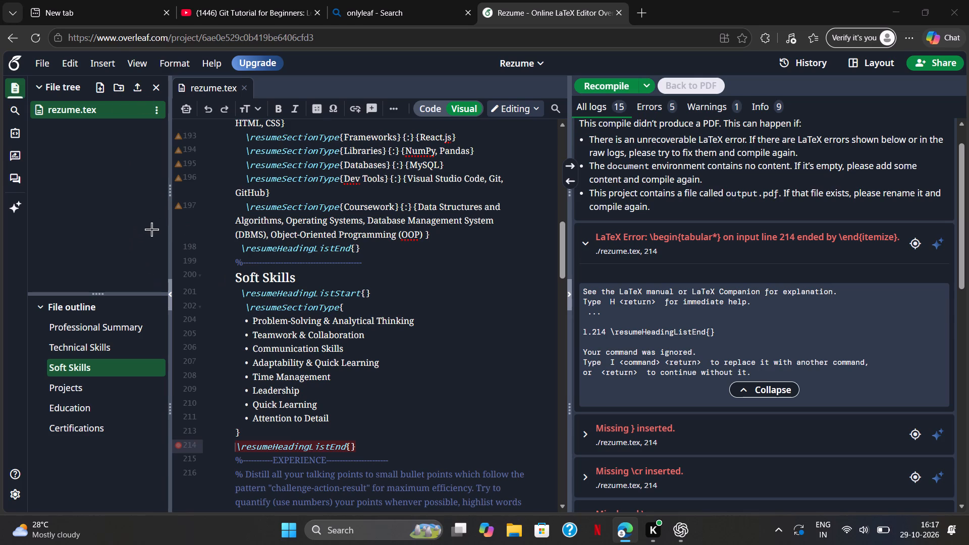
pyautogui.moveTo(151, 229); pyautogui.dragTo(839, 411)
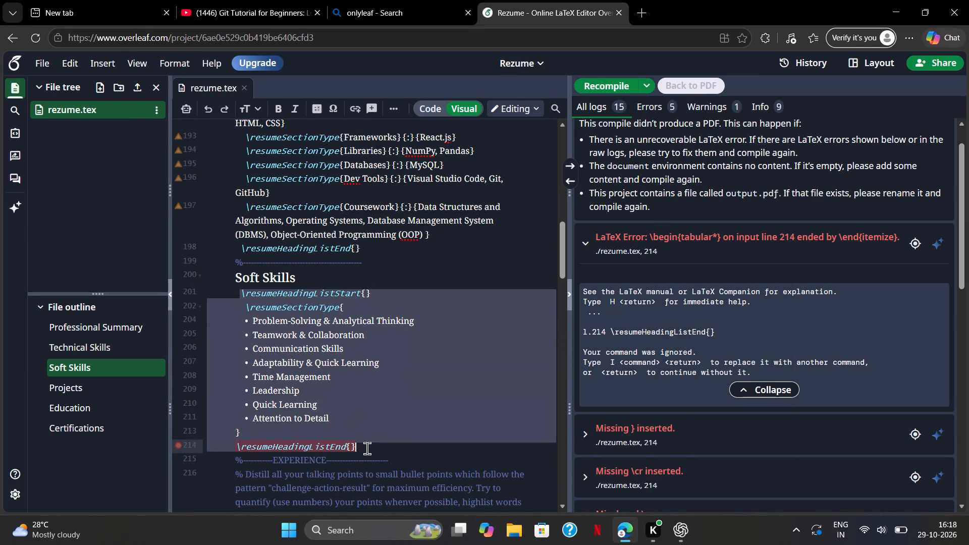
pyautogui.moveTo(367, 448); pyautogui.dragTo(371, 448)
pyautogui.press('BackSpace')
pyautogui.hotkey('ctrl', 'v')
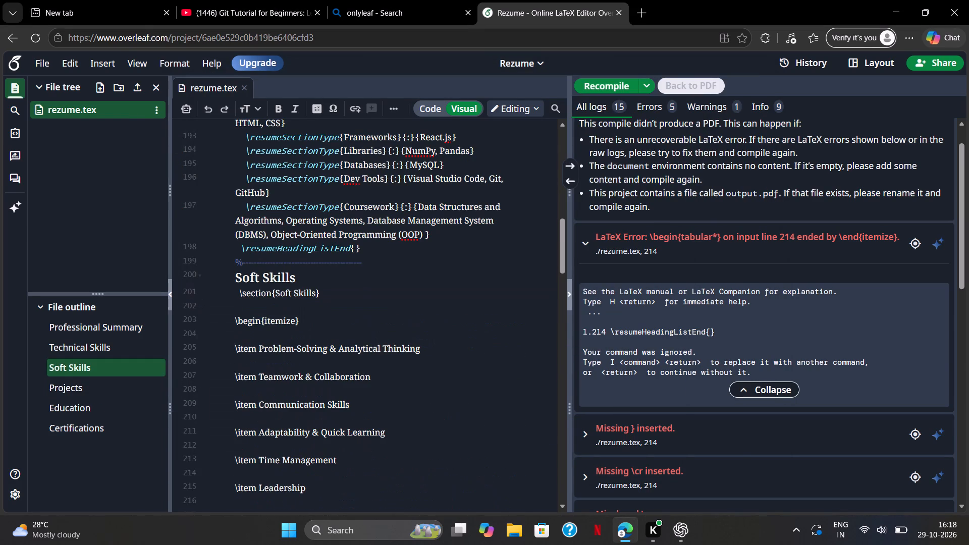
pyautogui.scroll(-1, 390, 428)
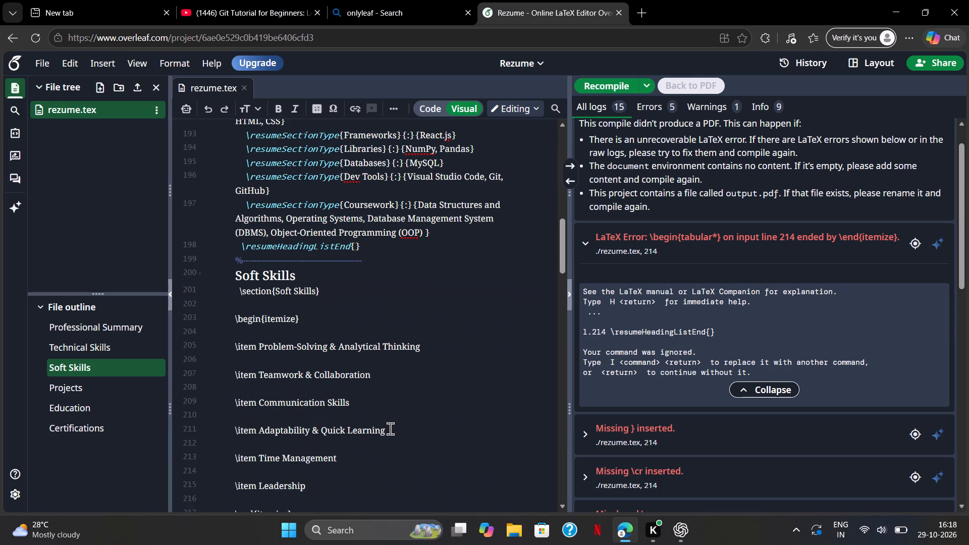
pyautogui.scroll(-1, 390, 428)
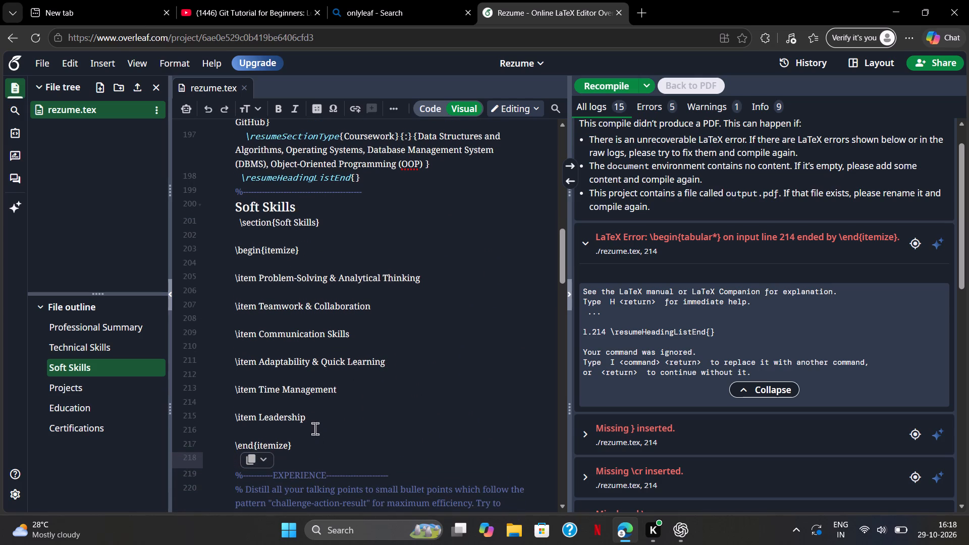
# Recompile the resume with the pasted Soft Skills itemize code.
pyautogui.click(602, 86)
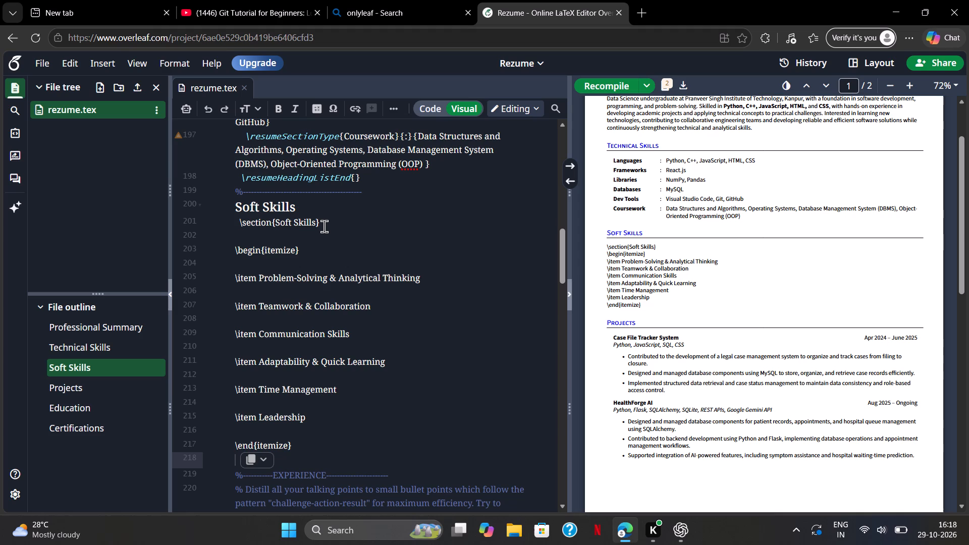
# Delete the duplicate \section{Soft Skills} line beneath the Soft Skills heading.
pyautogui.moveTo(324, 226); pyautogui.dragTo(323, 226)
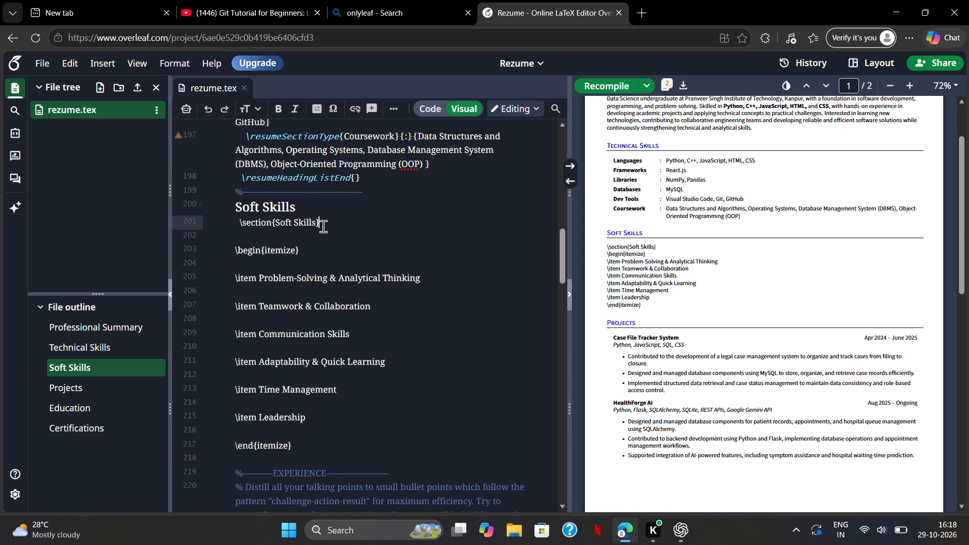
pyautogui.moveTo(323, 226); pyautogui.dragTo(240, 223)
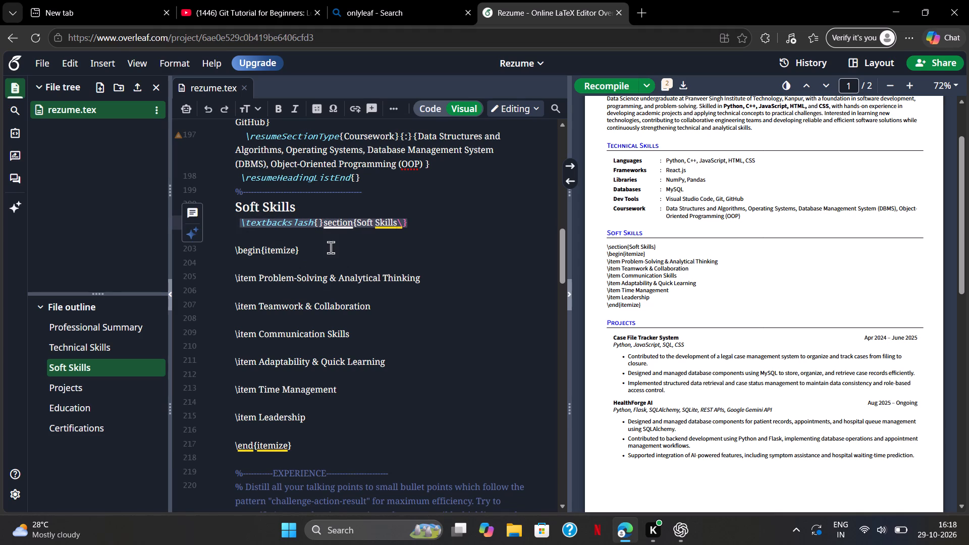
pyautogui.press('BackSpace')
pyautogui.press('BackSpace')
pyautogui.press('BackSpace')
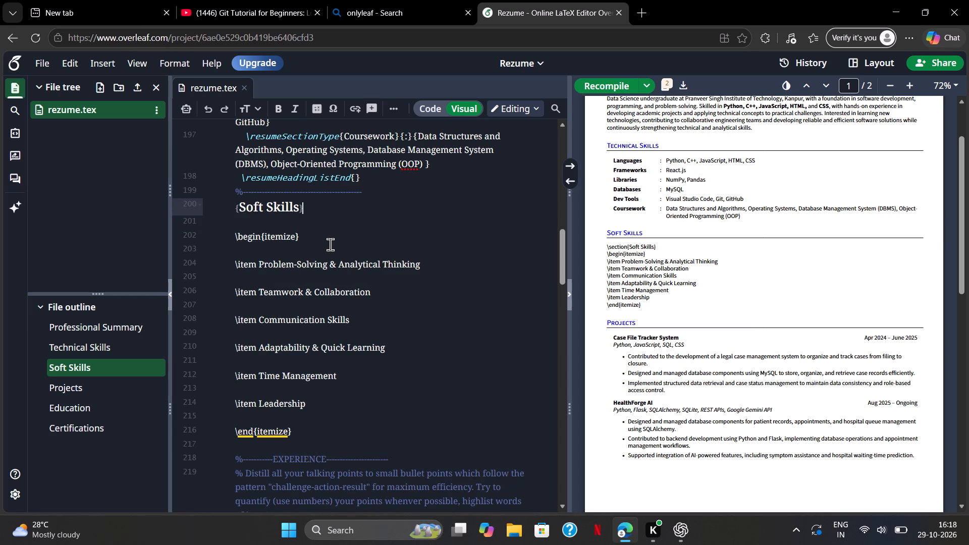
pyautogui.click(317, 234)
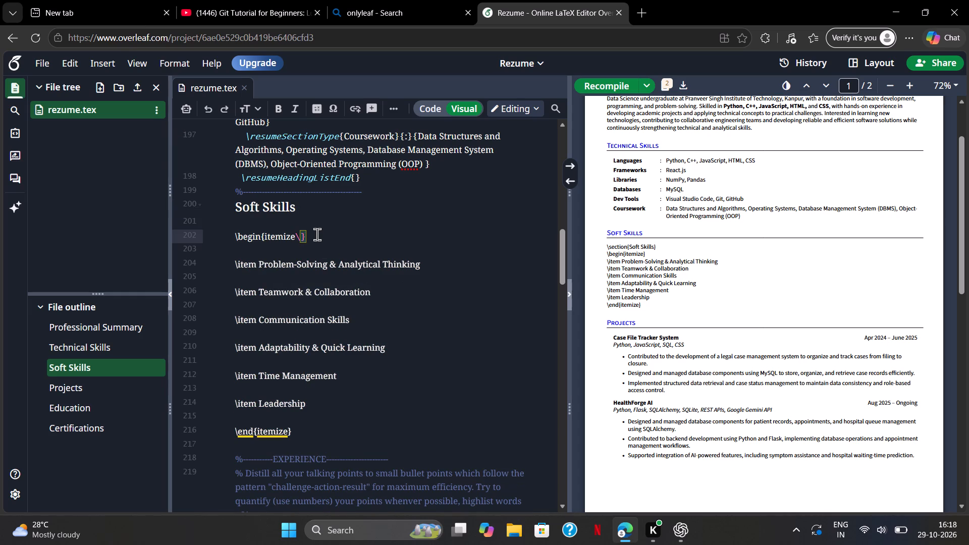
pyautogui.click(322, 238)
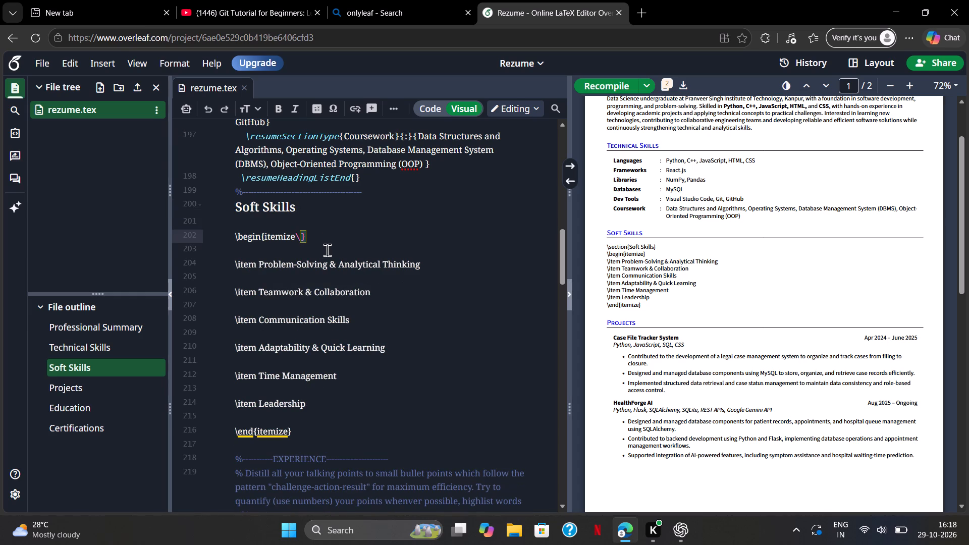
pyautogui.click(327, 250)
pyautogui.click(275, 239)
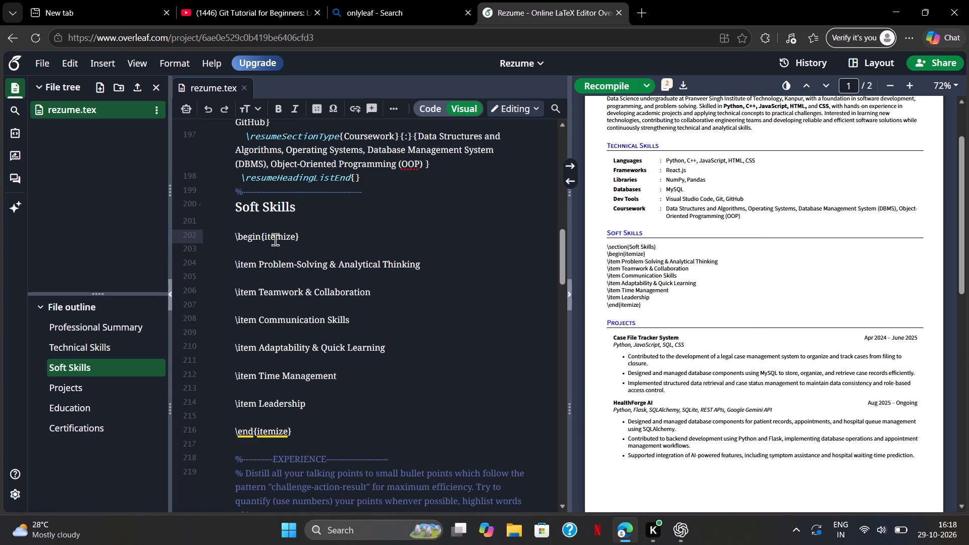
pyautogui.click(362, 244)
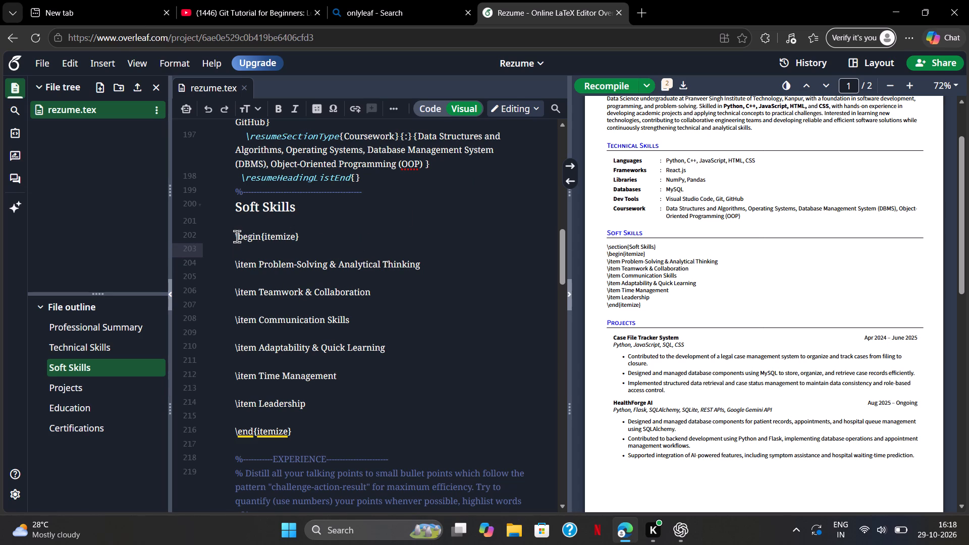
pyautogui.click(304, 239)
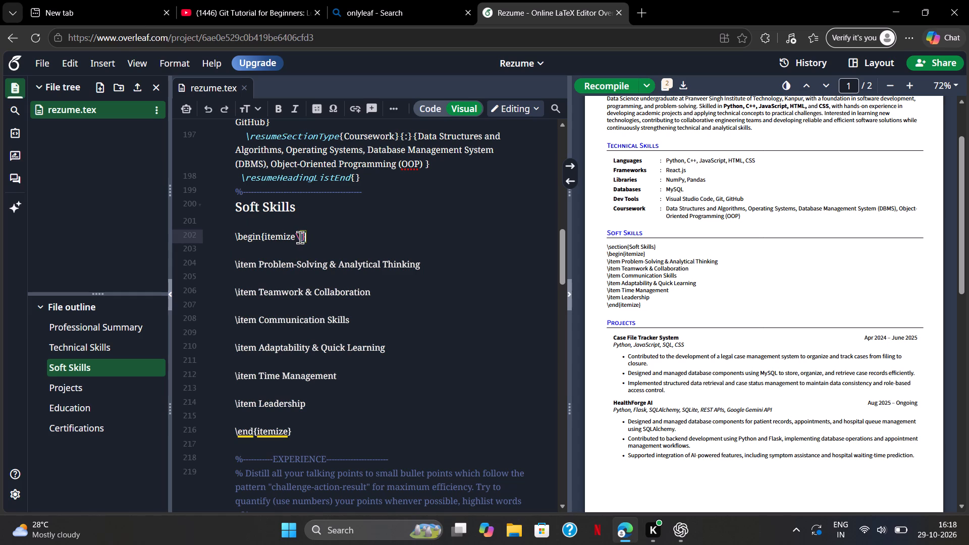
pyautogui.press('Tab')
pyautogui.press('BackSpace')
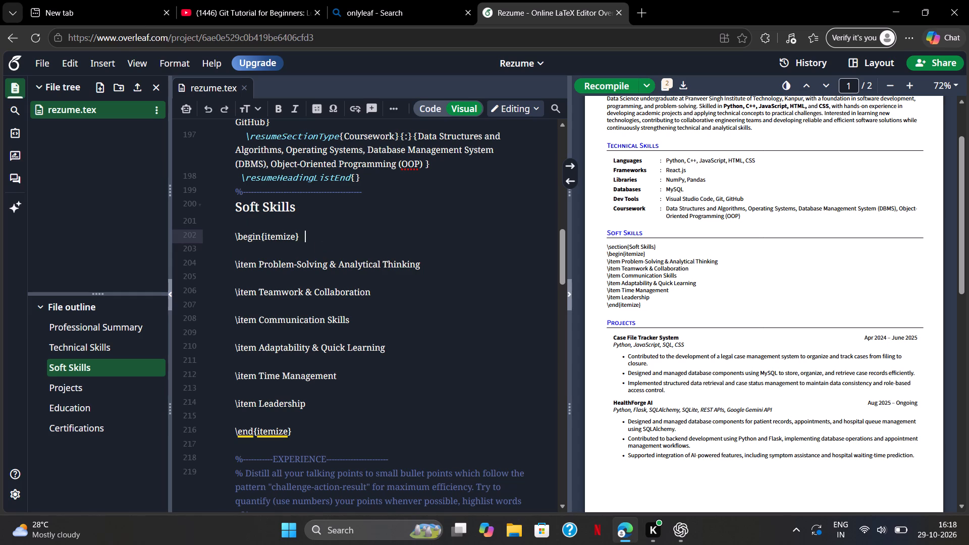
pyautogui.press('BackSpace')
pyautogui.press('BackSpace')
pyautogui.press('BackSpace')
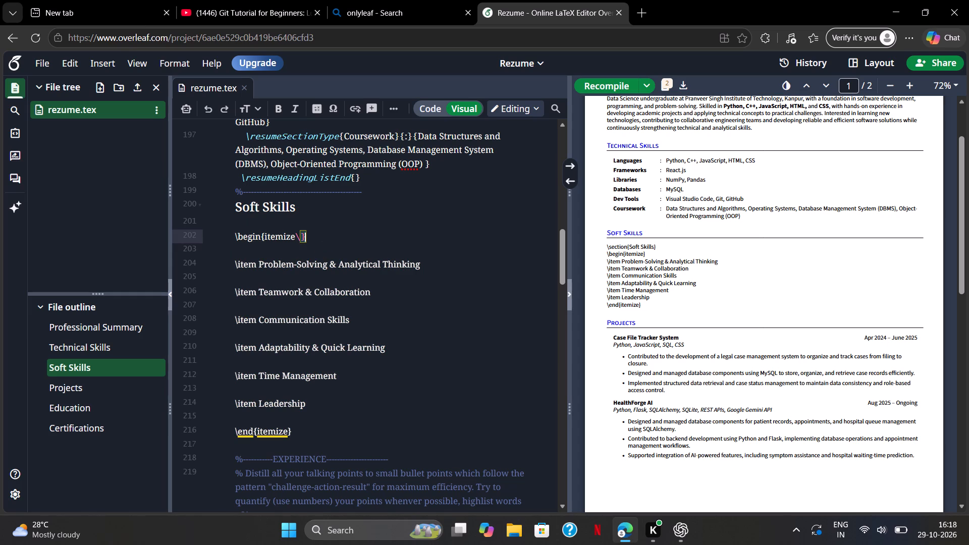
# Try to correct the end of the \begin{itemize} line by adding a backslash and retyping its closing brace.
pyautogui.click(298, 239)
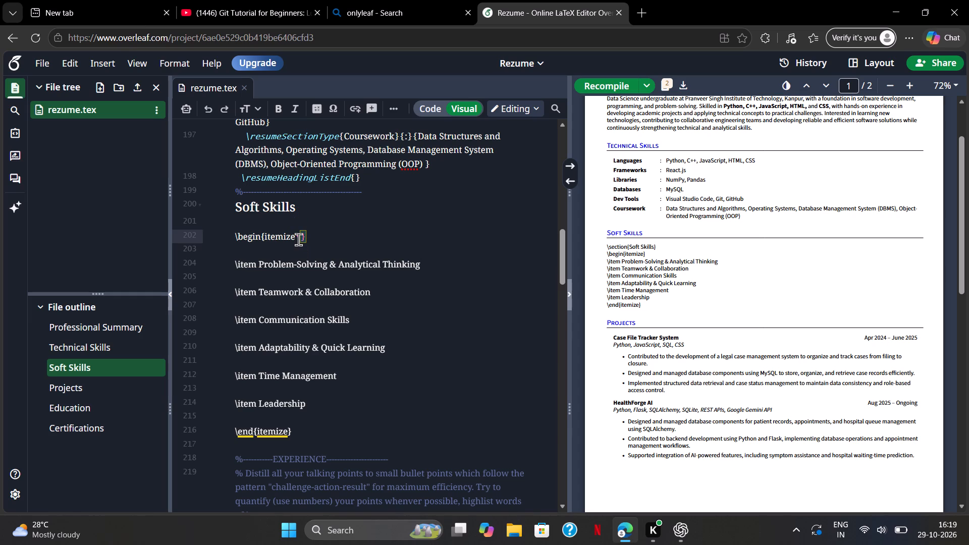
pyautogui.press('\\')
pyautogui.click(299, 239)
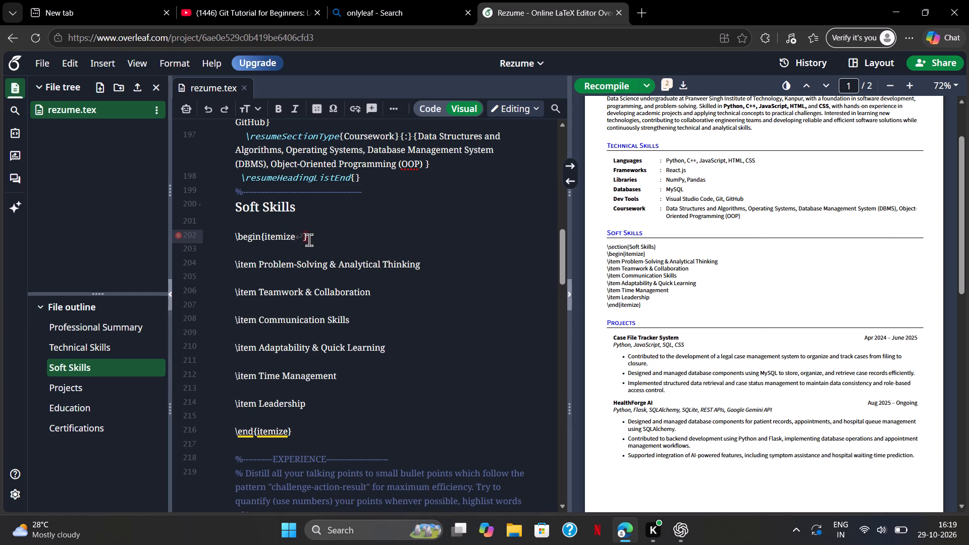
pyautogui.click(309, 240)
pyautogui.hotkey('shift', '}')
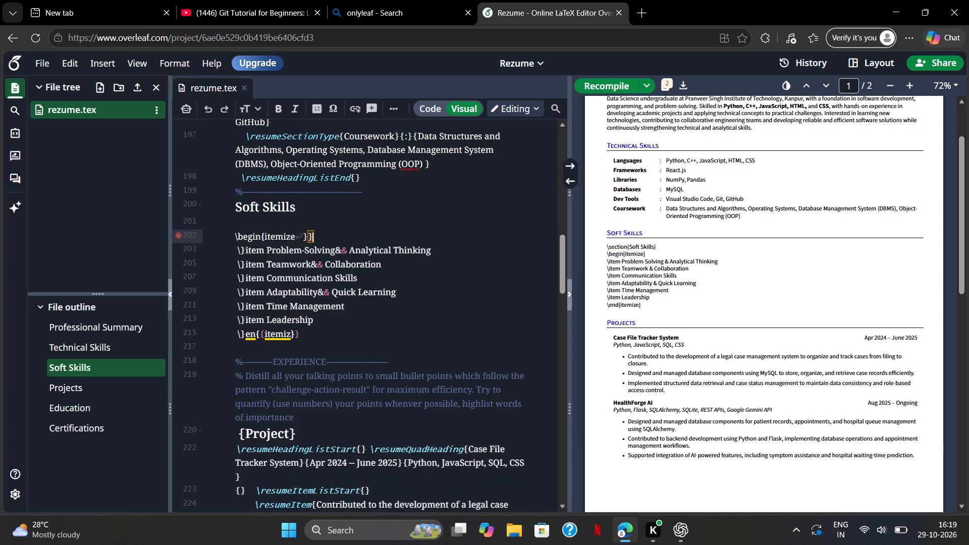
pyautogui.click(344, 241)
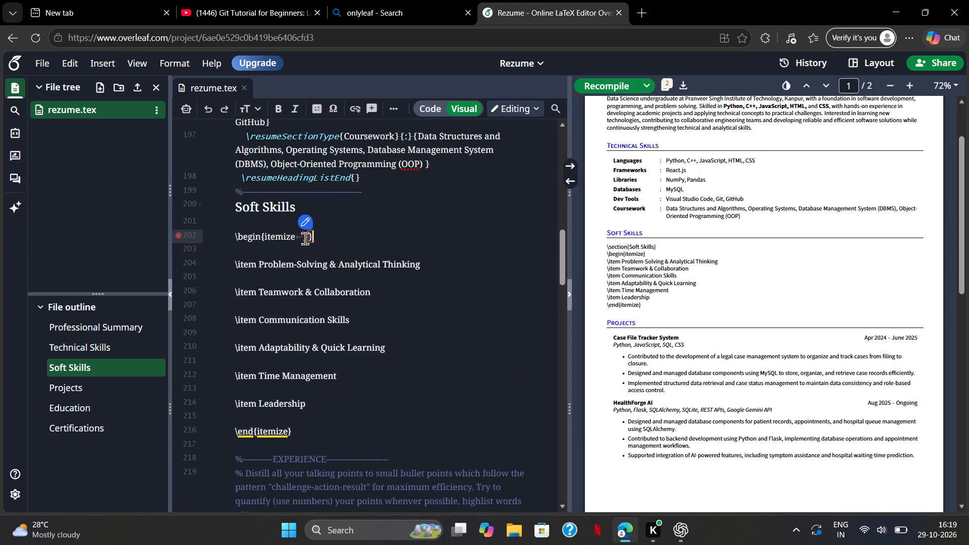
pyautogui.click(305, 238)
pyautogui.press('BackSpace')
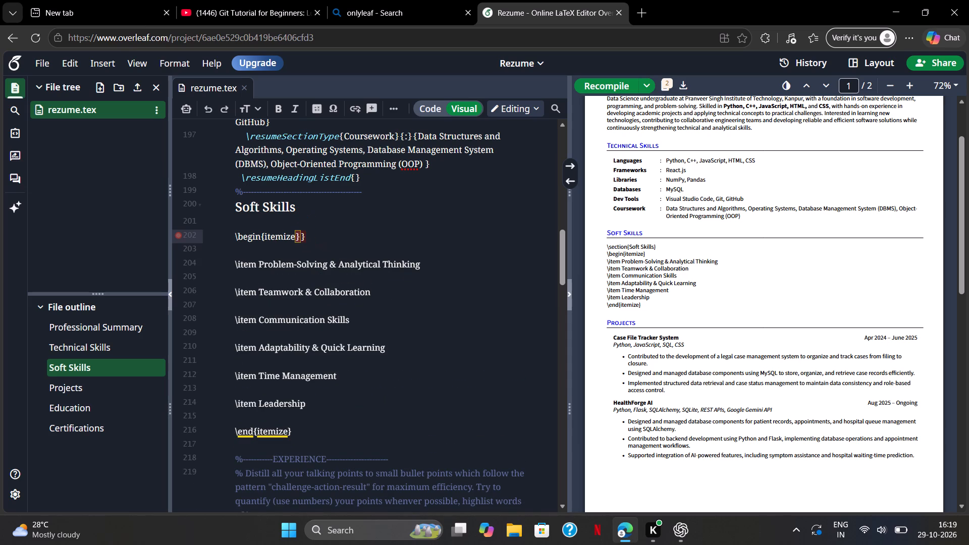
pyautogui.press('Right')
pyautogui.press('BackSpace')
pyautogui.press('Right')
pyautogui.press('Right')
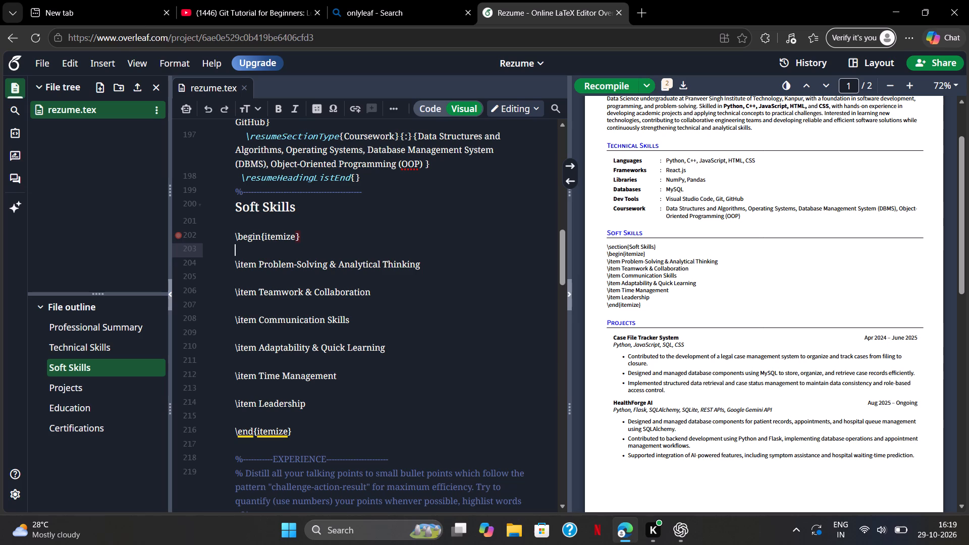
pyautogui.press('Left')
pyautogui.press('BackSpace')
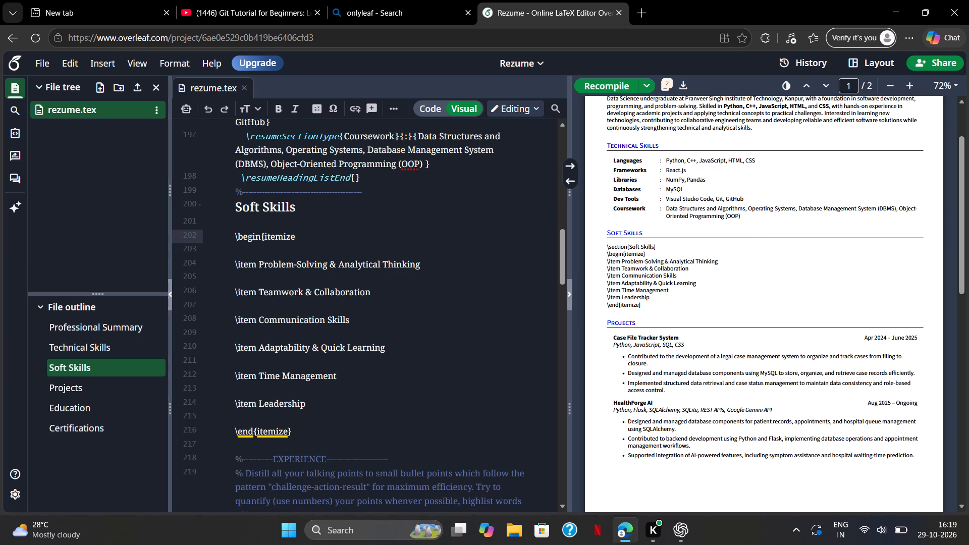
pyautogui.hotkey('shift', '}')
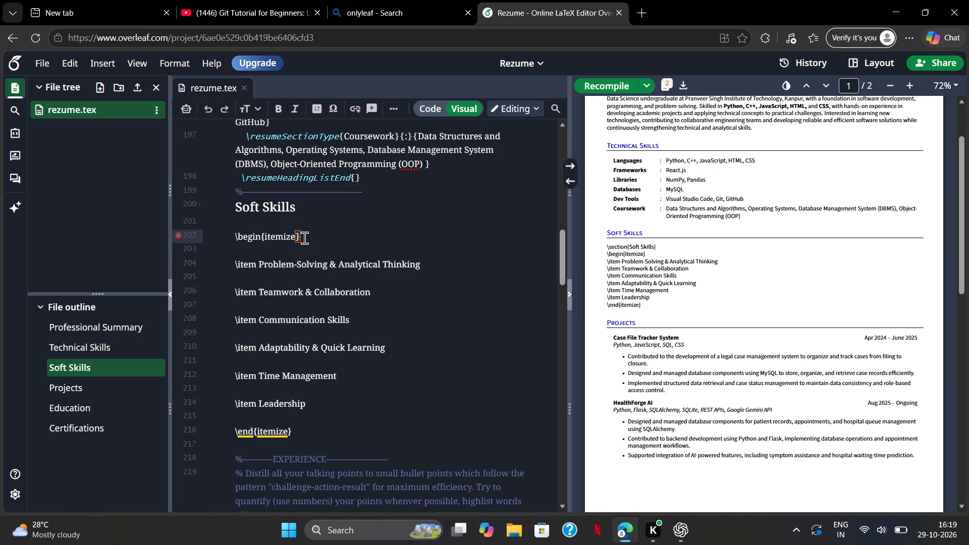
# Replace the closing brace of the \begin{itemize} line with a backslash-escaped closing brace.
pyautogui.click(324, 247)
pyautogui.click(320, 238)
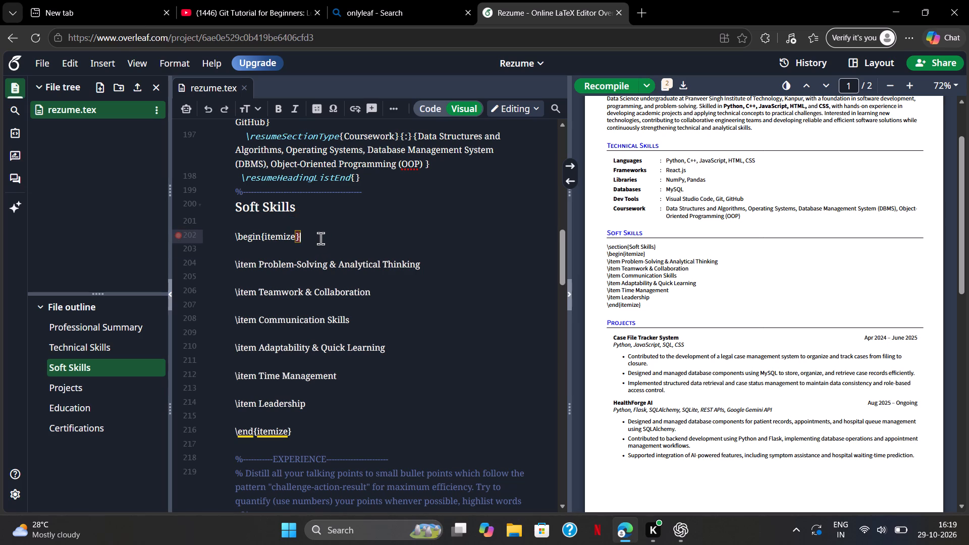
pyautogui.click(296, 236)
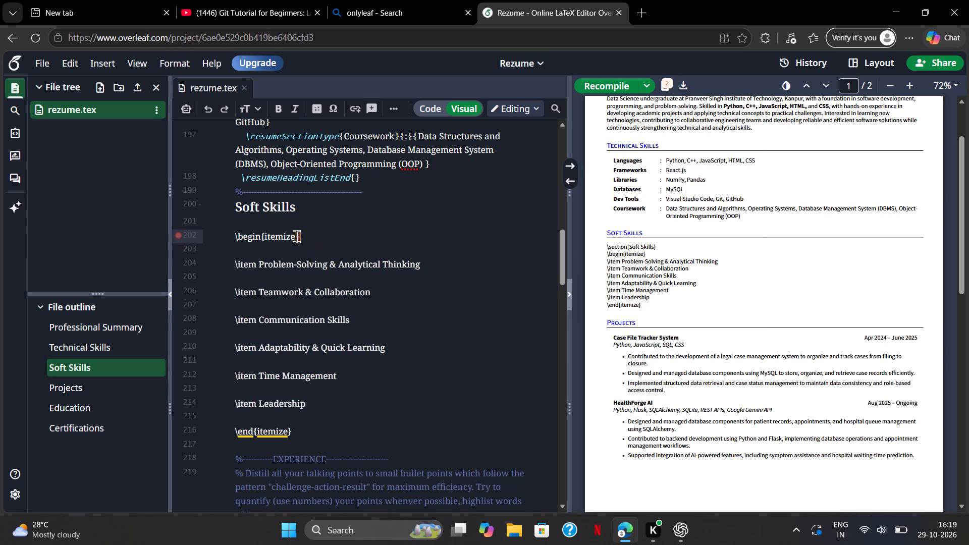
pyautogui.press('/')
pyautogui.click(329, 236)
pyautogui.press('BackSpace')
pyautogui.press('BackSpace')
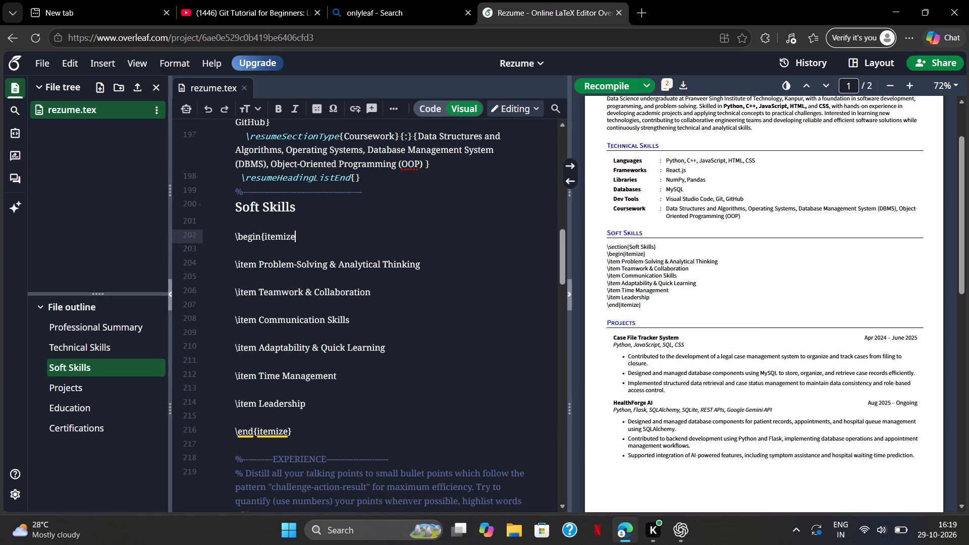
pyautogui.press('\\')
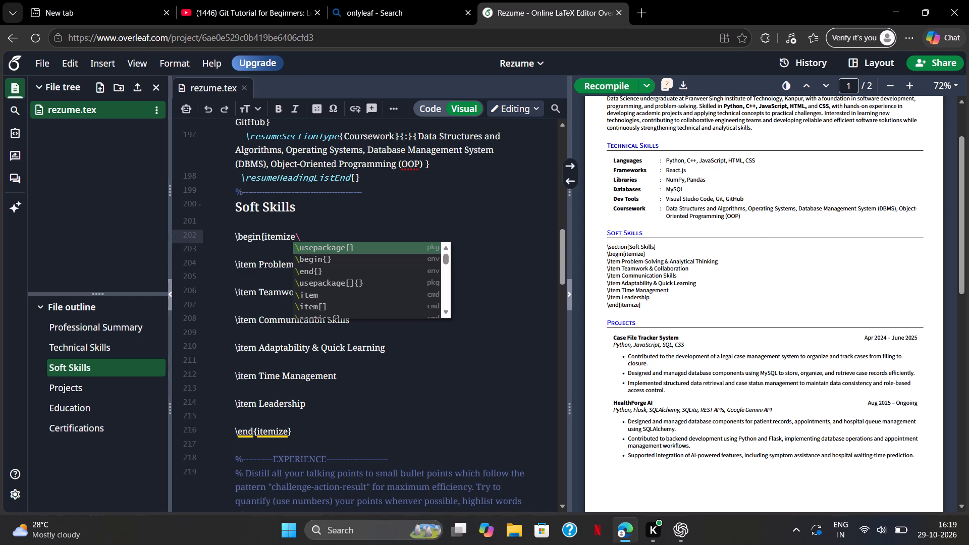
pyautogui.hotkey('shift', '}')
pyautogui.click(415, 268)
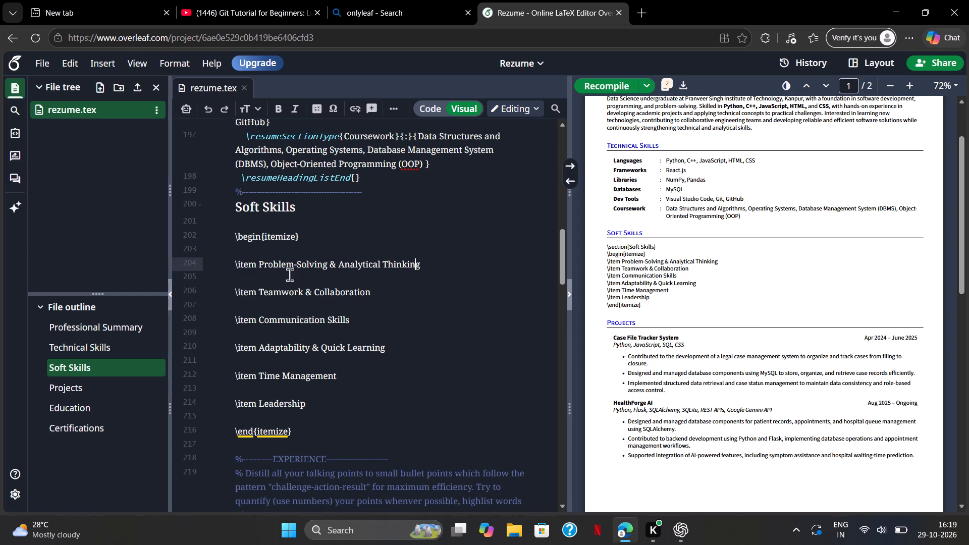
# Recompile the resume with the edited Soft Skills section.
pyautogui.click(599, 84)
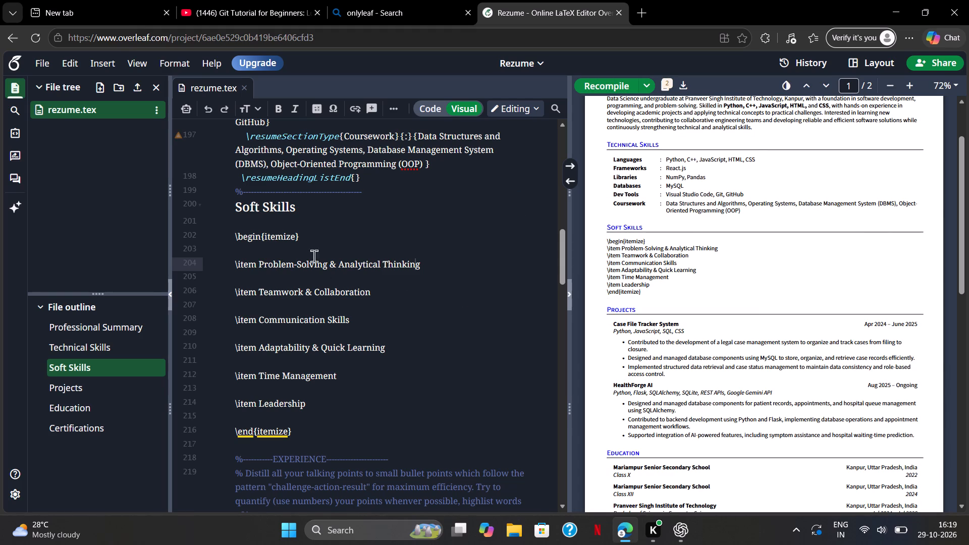
# Delete the entire itemize block under the Soft Skills heading, from \begin{itemize} through \end{itemize}.
pyautogui.moveTo(235, 234); pyautogui.dragTo(308, 331)
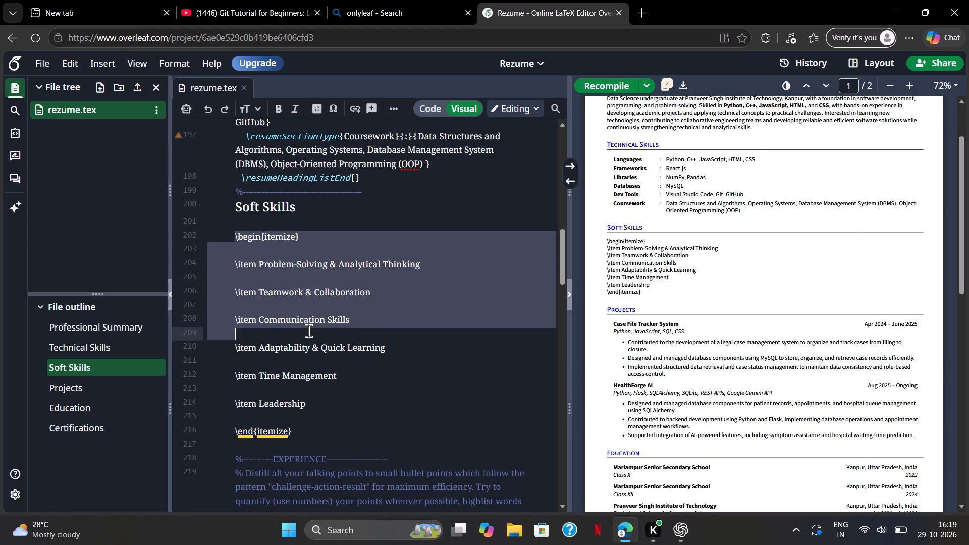
pyautogui.moveTo(308, 331); pyautogui.dragTo(317, 436)
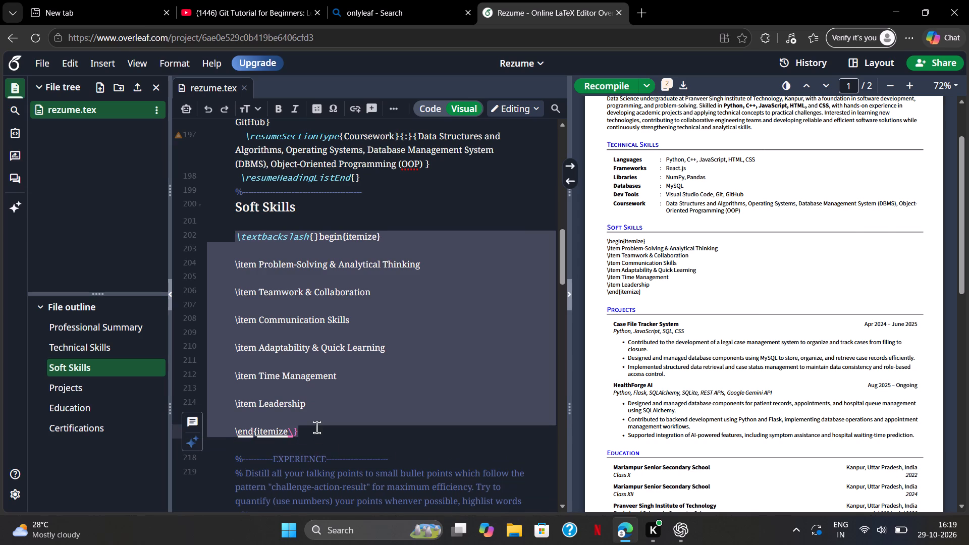
pyautogui.press('BackSpace')
pyautogui.press('BackSpace')
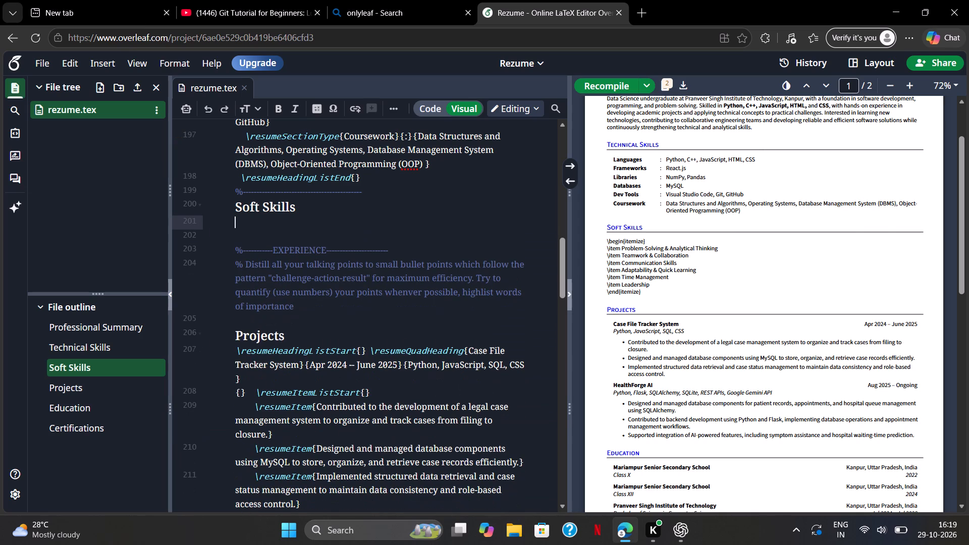
pyautogui.scroll(1, 413, 263)
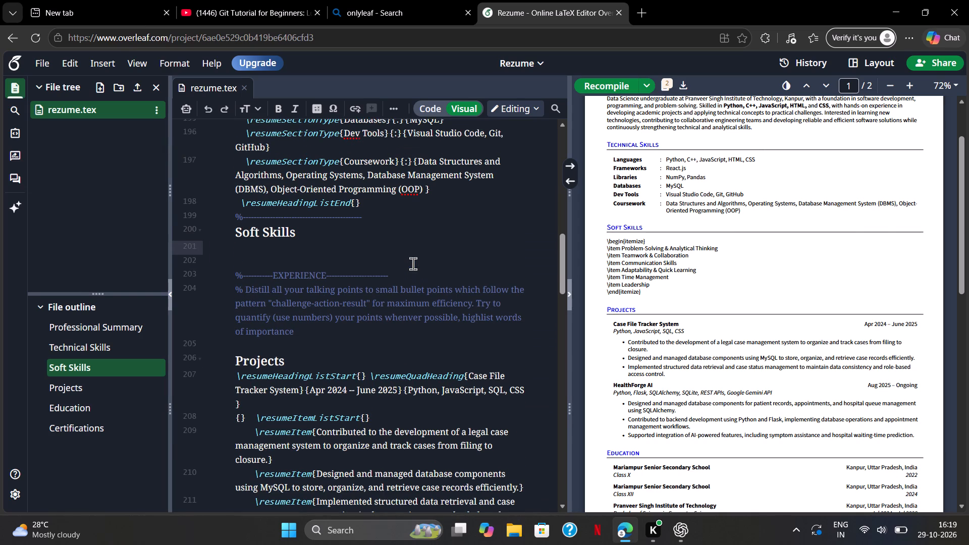
pyautogui.scroll(1, 413, 263)
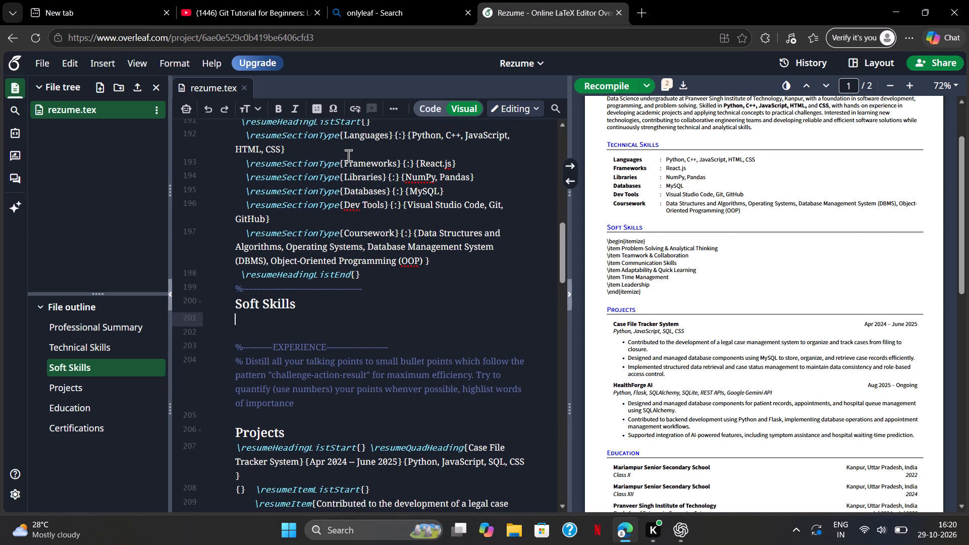
pyautogui.click(671, 531)
pyautogui.scroll(3, 596, 251)
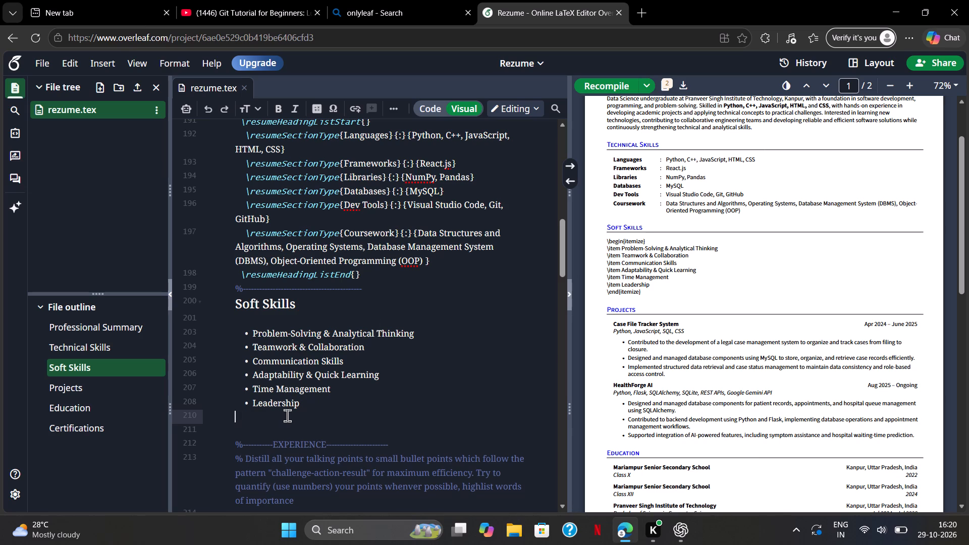
# Recompile the resume with the new Soft Skills list and check the rendered pages.
pyautogui.click(594, 88)
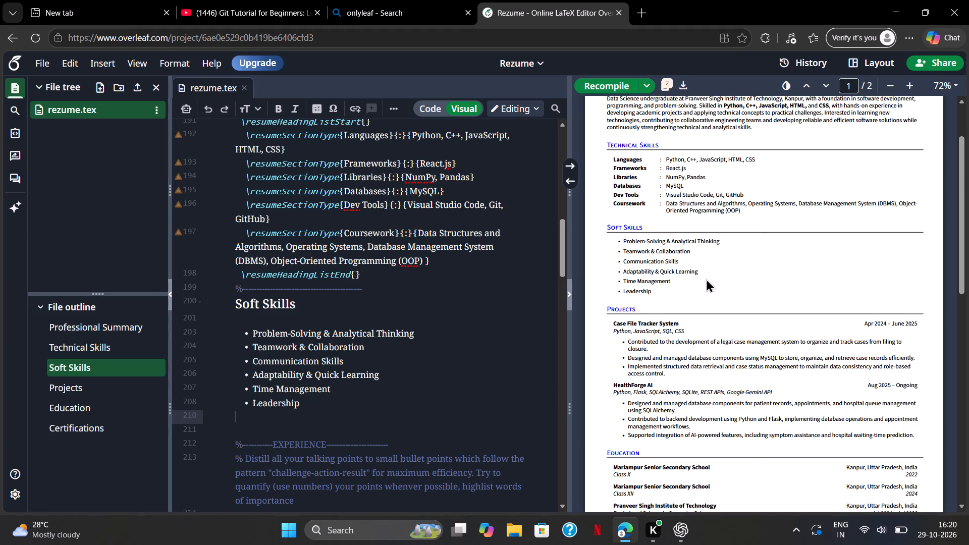
pyautogui.scroll(-1, 657, 272)
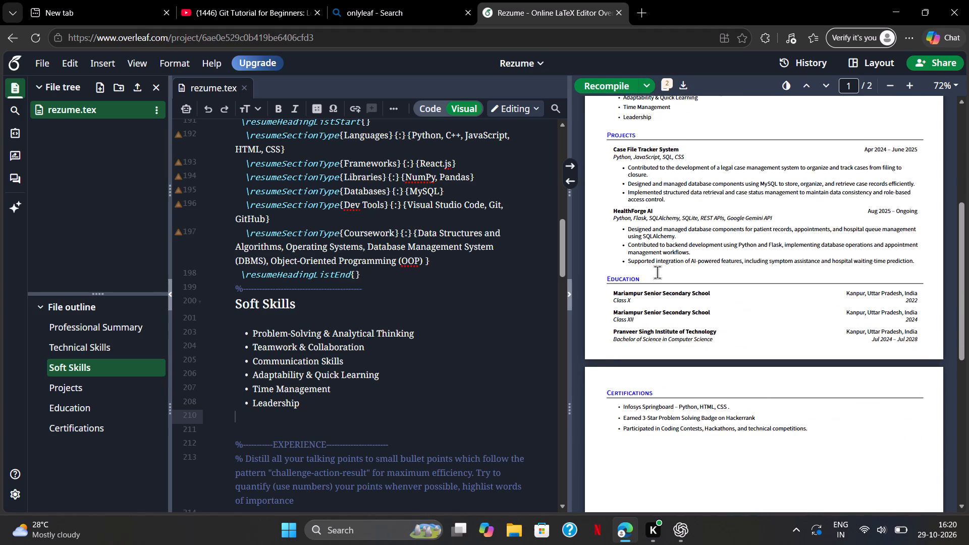
pyautogui.scroll(-1, 657, 272)
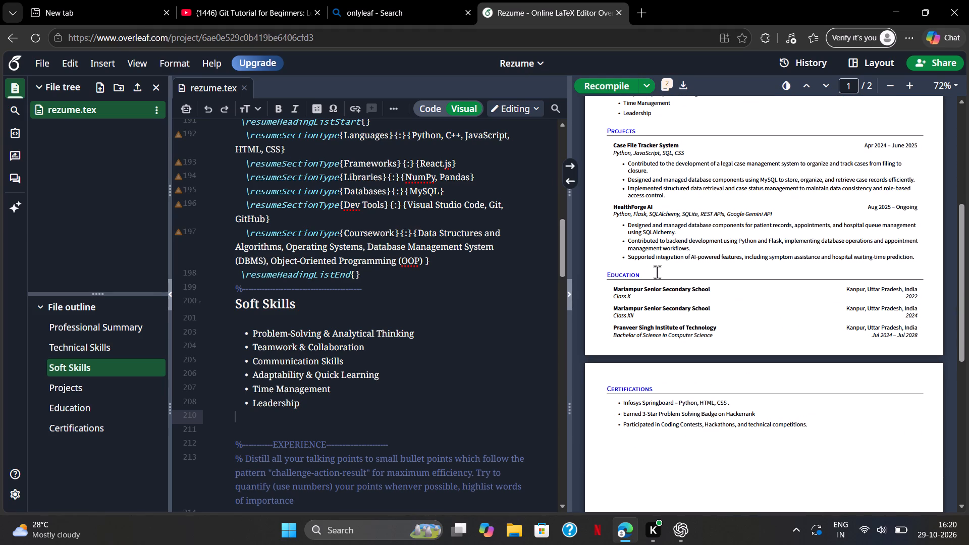
pyautogui.scroll(-2, 657, 272)
# In the Education section, append "- Data Science" to the Bachelor of Science in Computer Science degree.
pyautogui.scroll(-4, 400, 359)
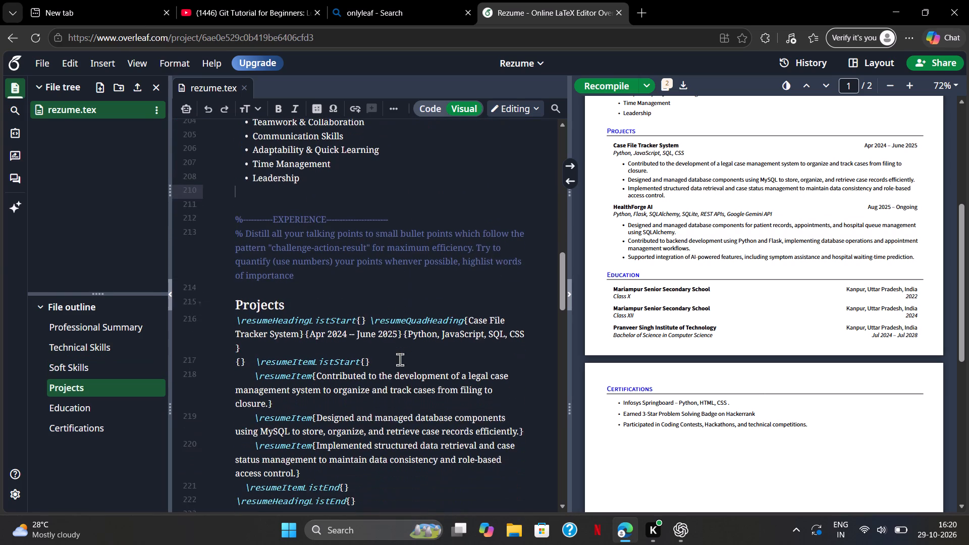
pyautogui.scroll(-9, 400, 359)
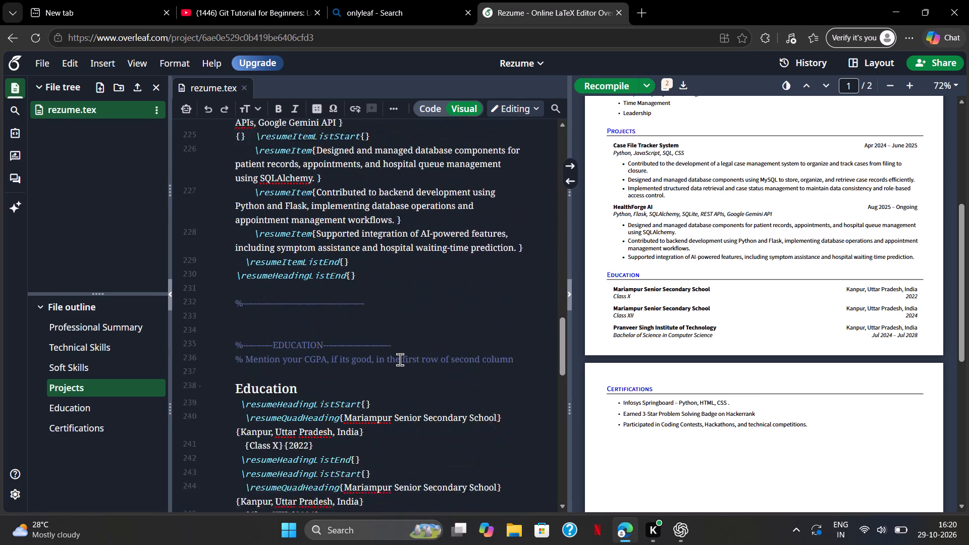
pyautogui.scroll(-4, 400, 359)
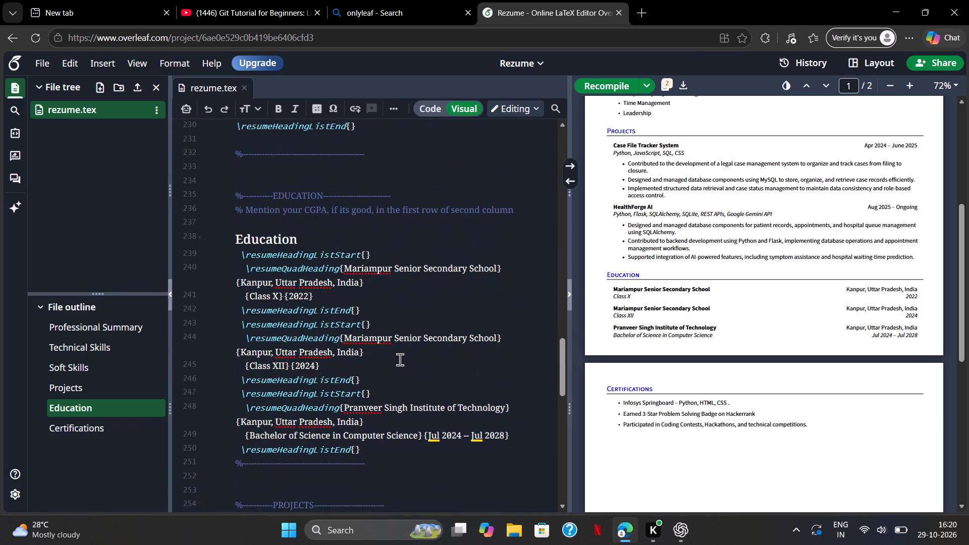
pyautogui.click(417, 434)
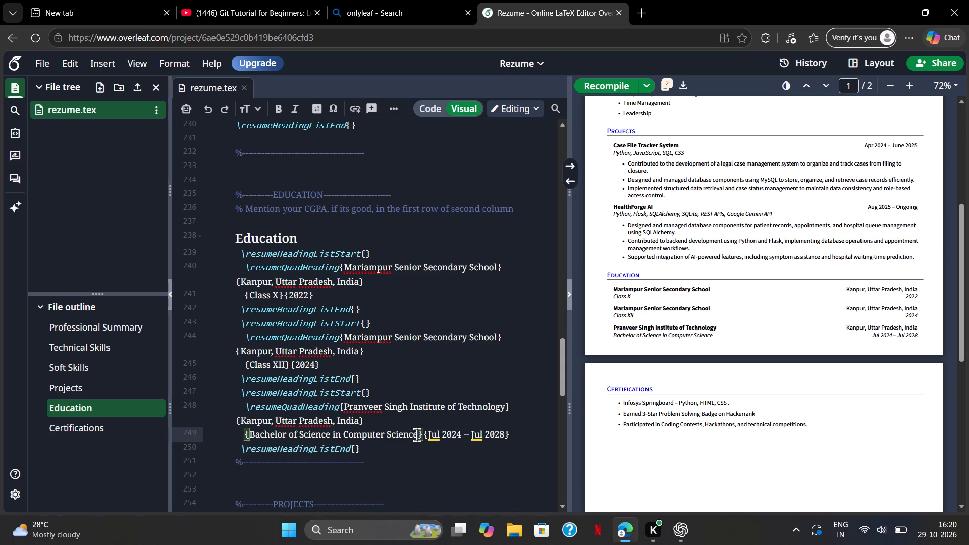
pyautogui.press('space')
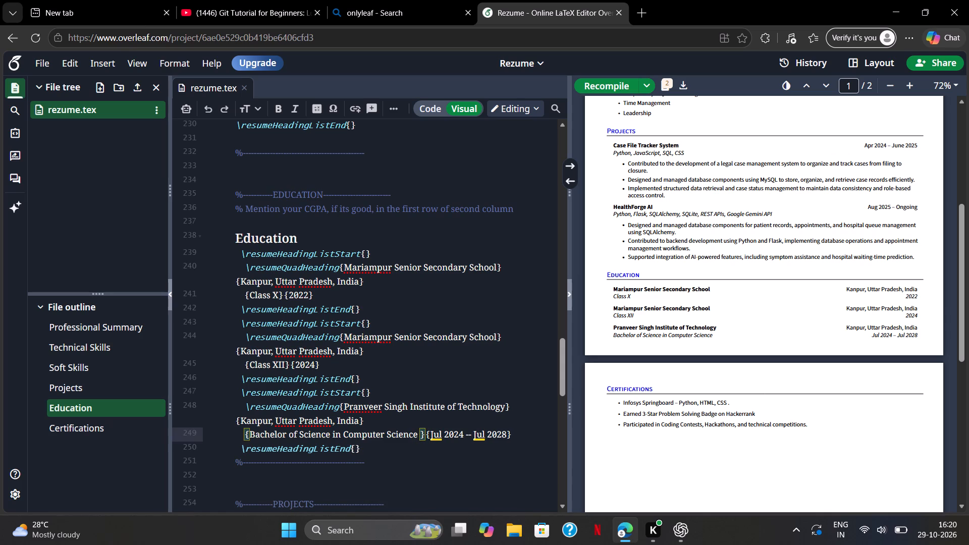
pyautogui.write('-')
pyautogui.press('space')
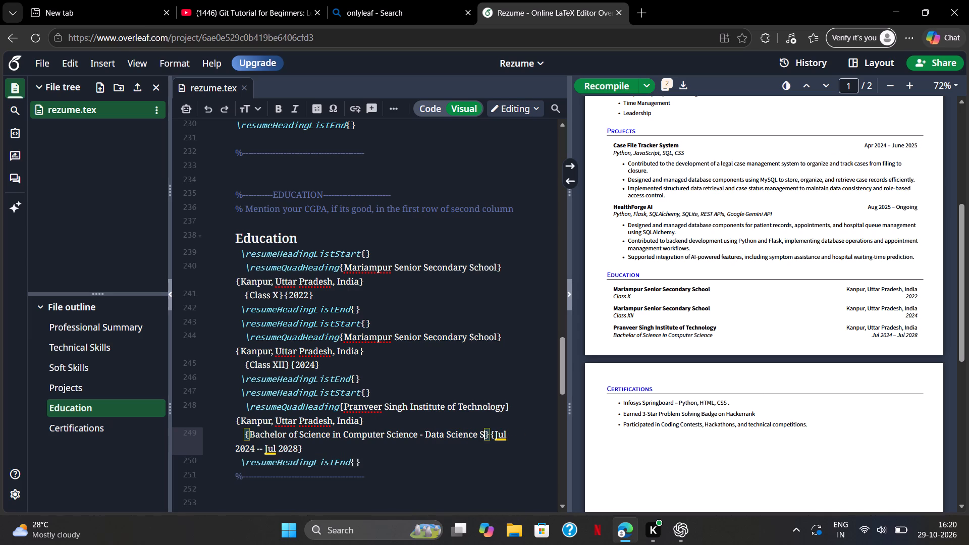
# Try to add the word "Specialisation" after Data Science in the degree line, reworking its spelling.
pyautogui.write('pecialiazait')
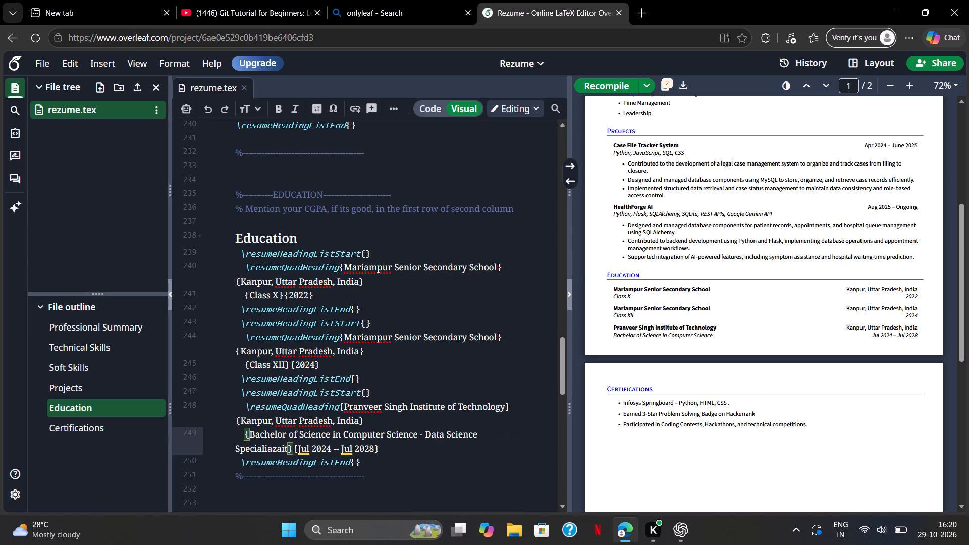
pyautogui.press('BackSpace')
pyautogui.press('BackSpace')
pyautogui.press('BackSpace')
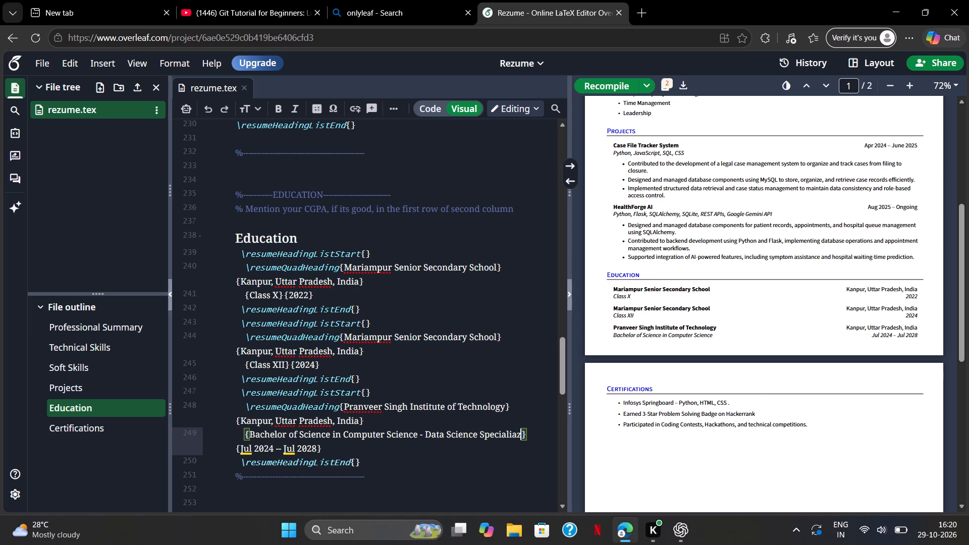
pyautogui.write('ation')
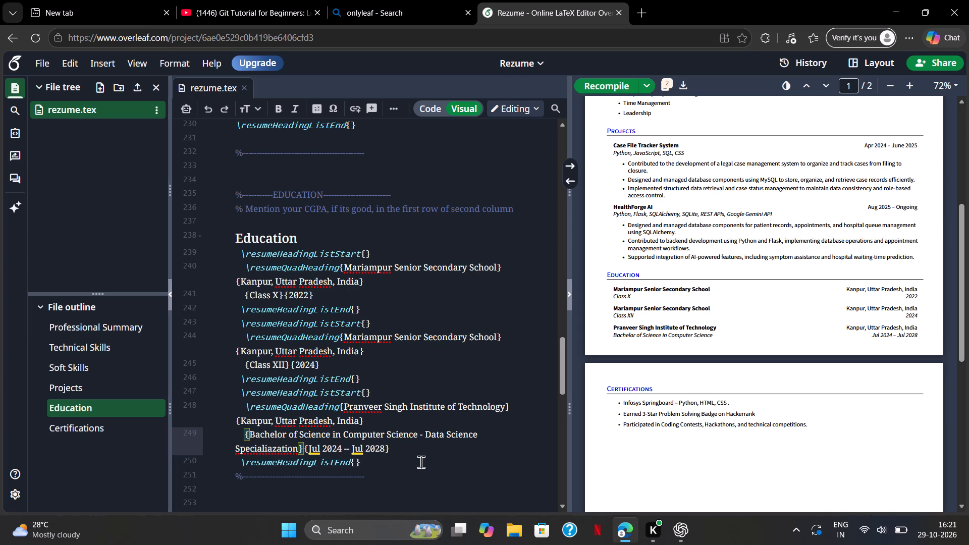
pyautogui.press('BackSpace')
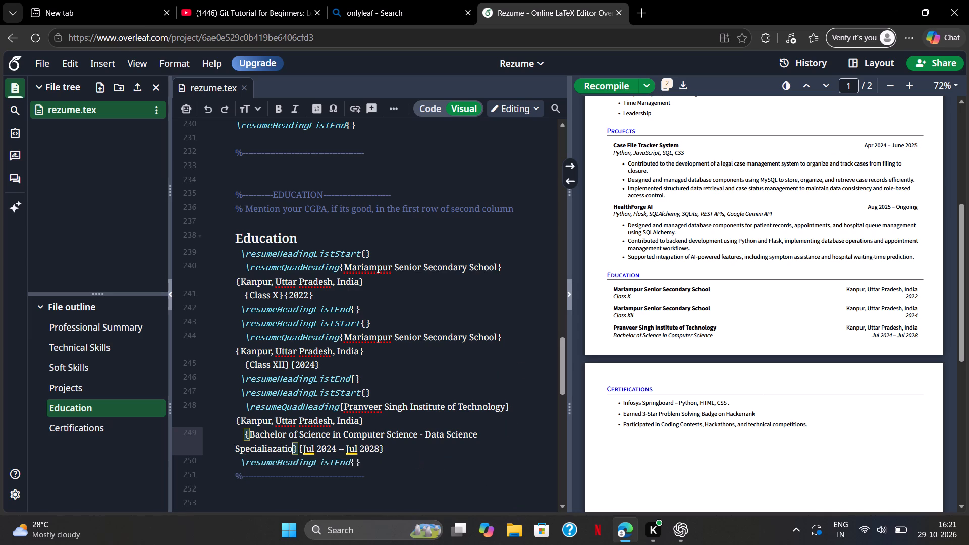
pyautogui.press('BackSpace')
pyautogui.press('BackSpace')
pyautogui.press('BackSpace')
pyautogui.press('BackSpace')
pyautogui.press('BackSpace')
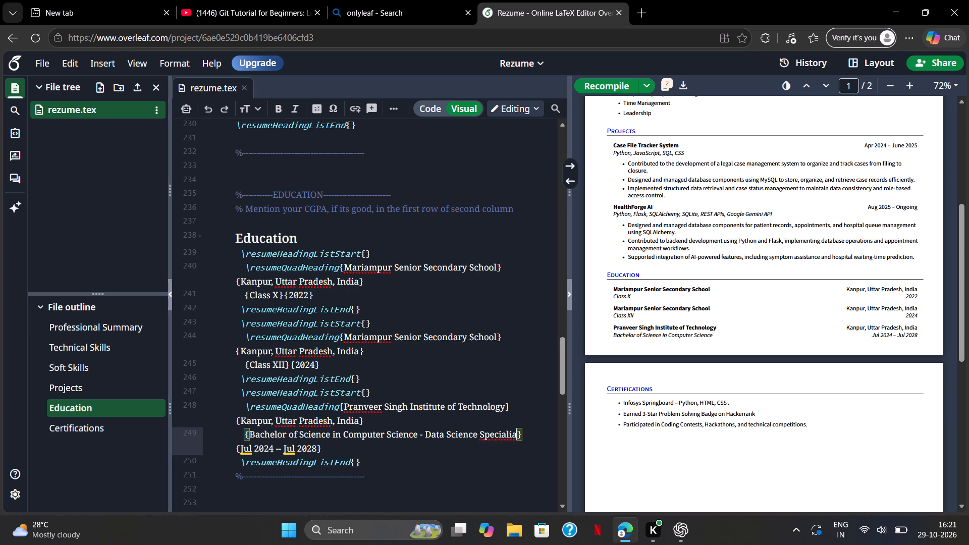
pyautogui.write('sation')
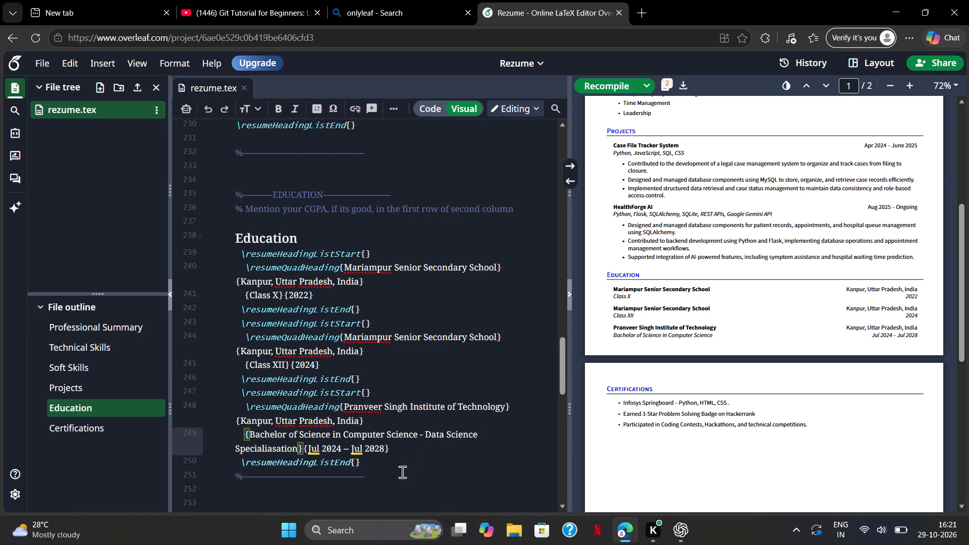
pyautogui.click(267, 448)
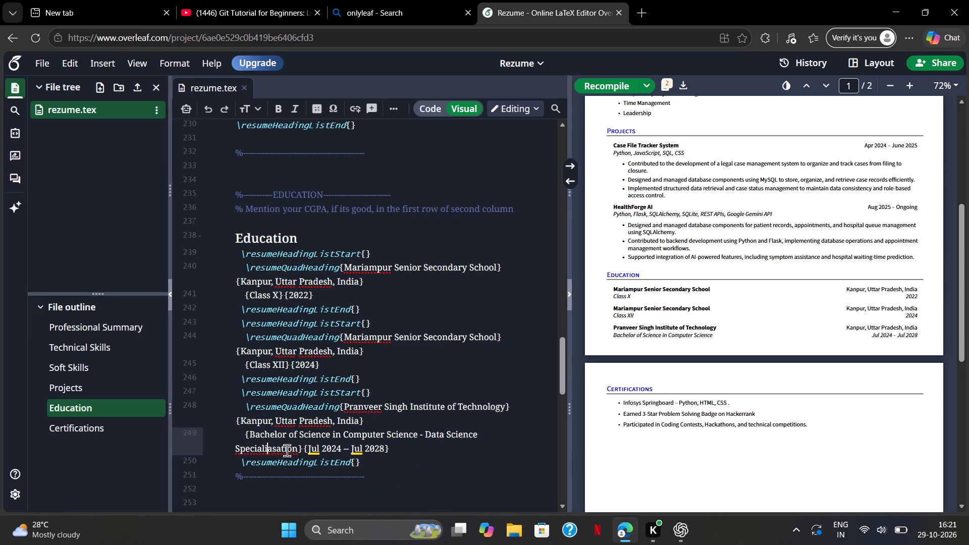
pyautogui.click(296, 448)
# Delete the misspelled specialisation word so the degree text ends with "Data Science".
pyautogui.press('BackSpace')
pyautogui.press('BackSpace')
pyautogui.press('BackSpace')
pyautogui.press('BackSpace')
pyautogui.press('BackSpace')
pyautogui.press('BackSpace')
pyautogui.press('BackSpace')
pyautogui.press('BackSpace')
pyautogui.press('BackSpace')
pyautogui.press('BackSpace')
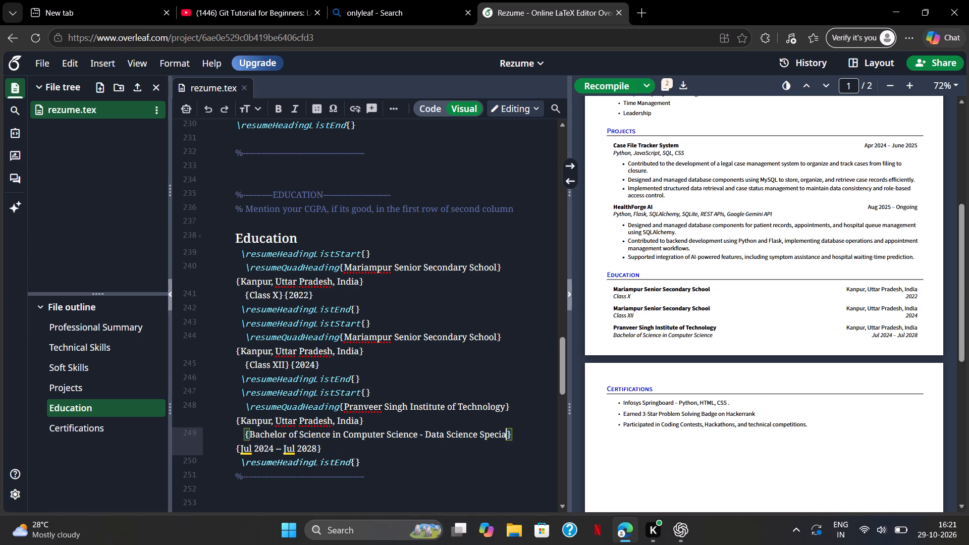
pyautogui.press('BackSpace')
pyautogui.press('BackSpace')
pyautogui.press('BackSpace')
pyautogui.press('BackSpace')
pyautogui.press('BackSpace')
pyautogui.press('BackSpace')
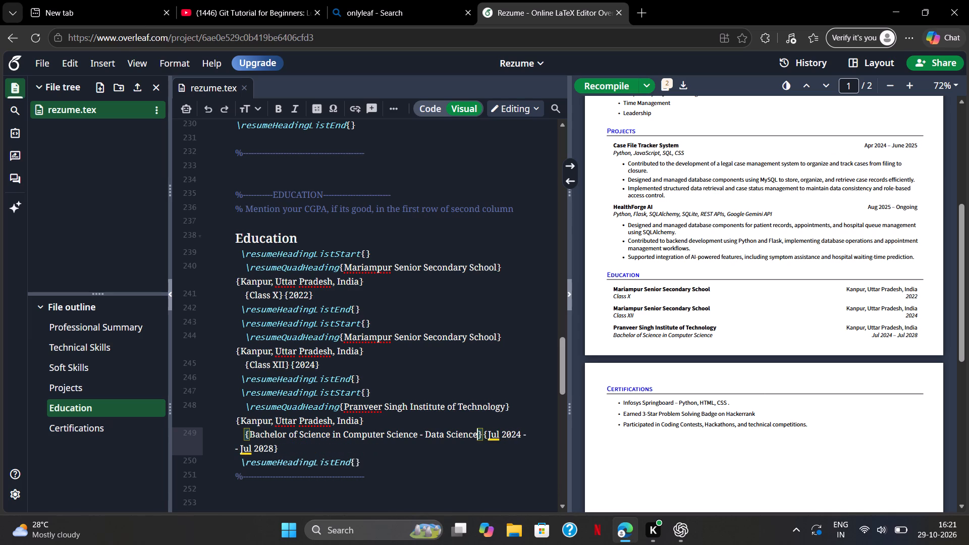
# Recompile the resume with the updated degree line.
pyautogui.click(596, 85)
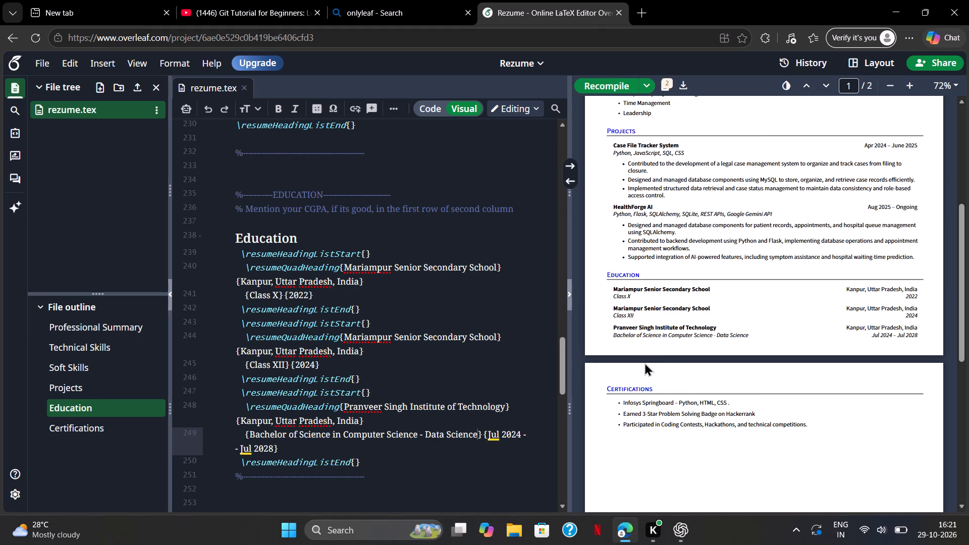
# Review the recompiled resume from its header through to Certifications, along with the source of the remaining sections.
pyautogui.scroll(1, 644, 362)
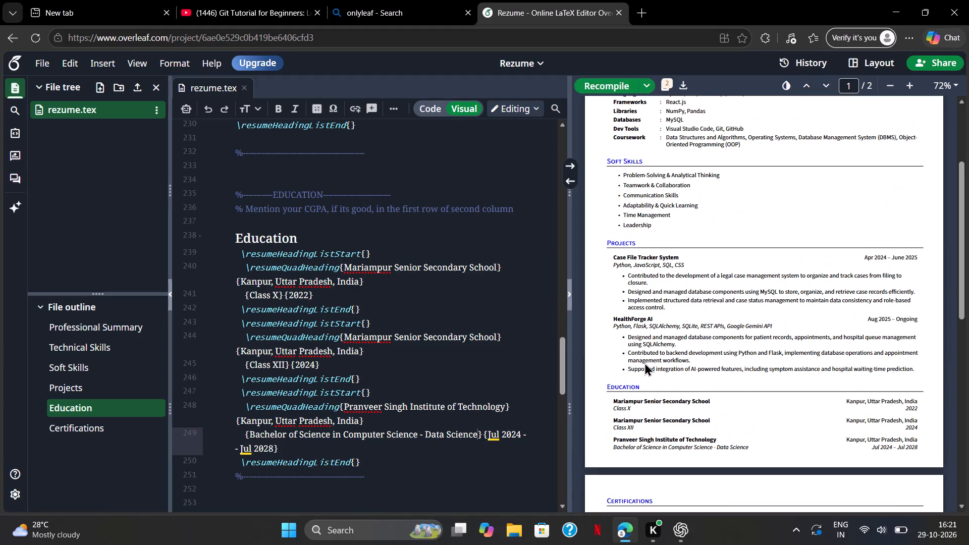
pyautogui.scroll(3, 644, 362)
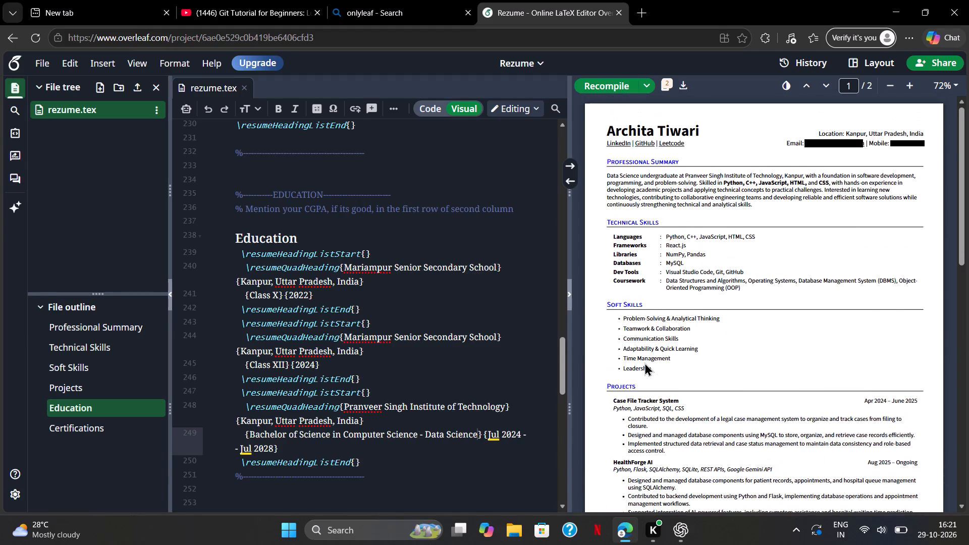
pyautogui.scroll(2, 644, 362)
pyautogui.scroll(-3, 464, 393)
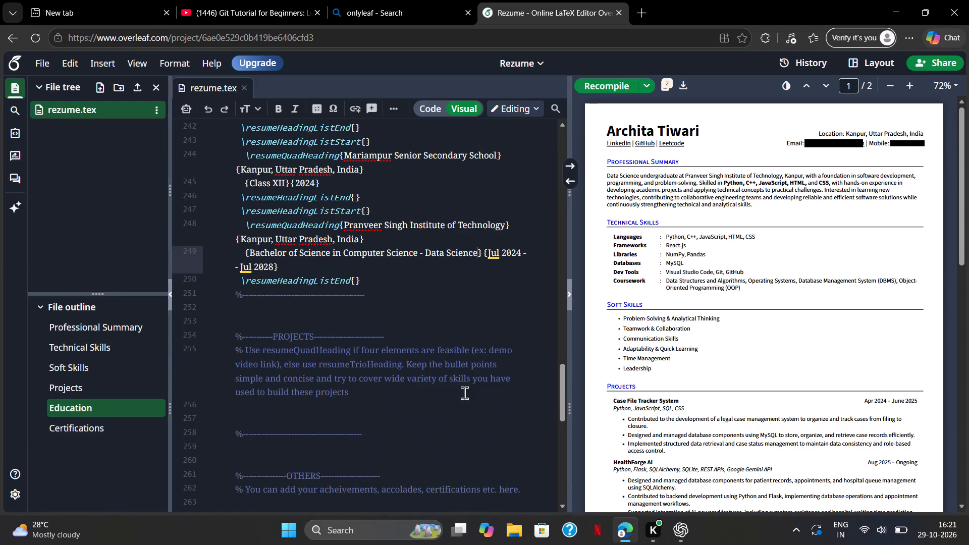
pyautogui.scroll(-3, 301, 459)
pyautogui.scroll(-2, 624, 445)
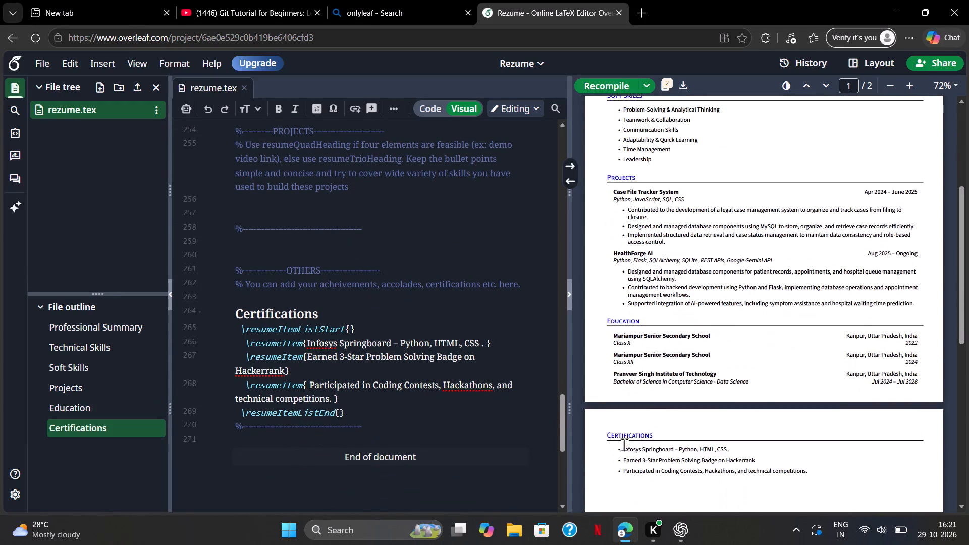
# Copy the whole resume item about coding contests, hackathons and technical competitions from the Certifications source.
pyautogui.scroll(-2, 624, 445)
pyautogui.scroll(-1, 463, 404)
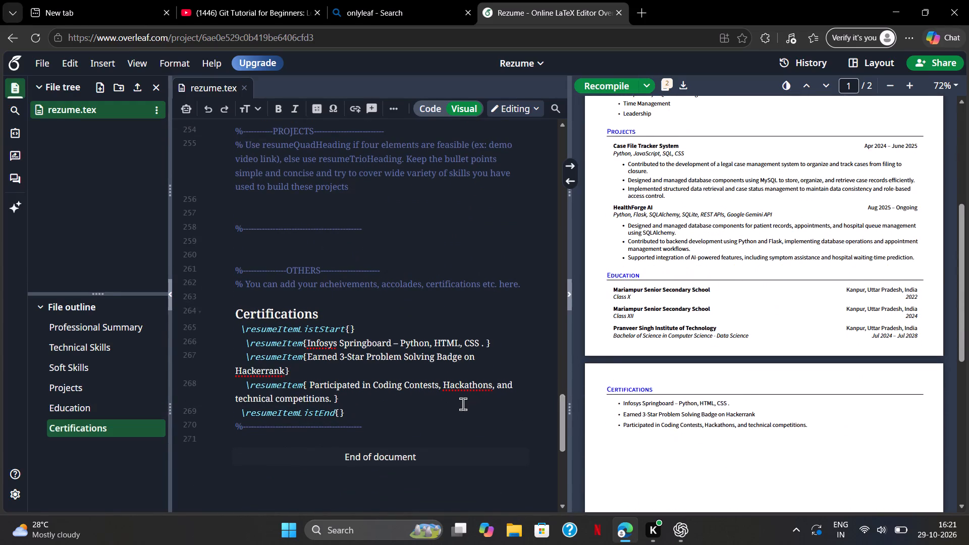
pyautogui.scroll(-1, 463, 404)
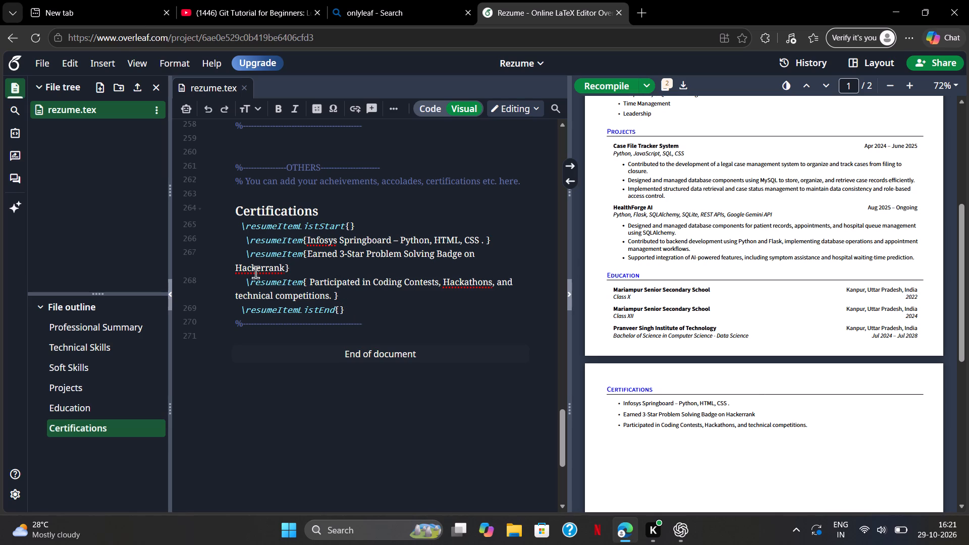
pyautogui.moveTo(244, 283); pyautogui.dragTo(334, 295)
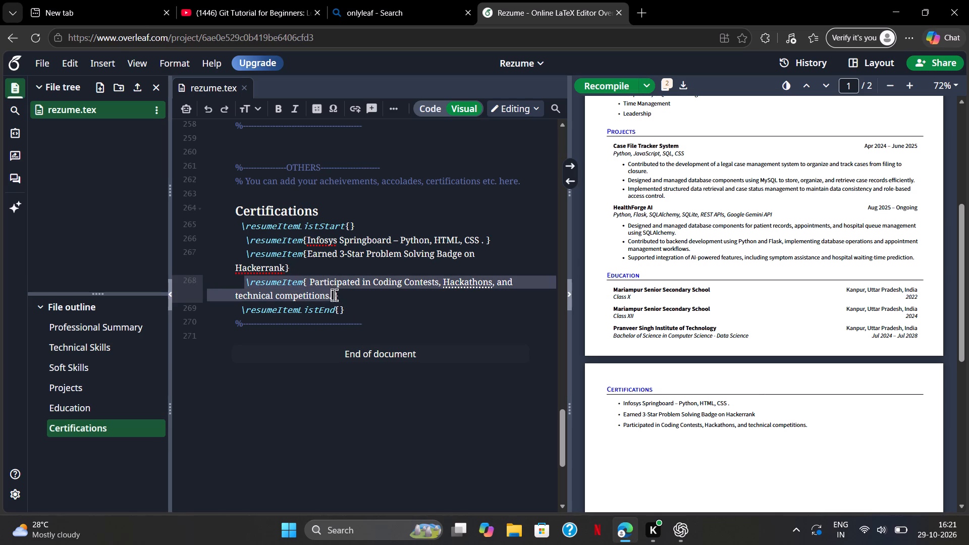
pyautogui.moveTo(334, 295); pyautogui.dragTo(336, 296)
pyautogui.moveTo(338, 299); pyautogui.dragTo(335, 297)
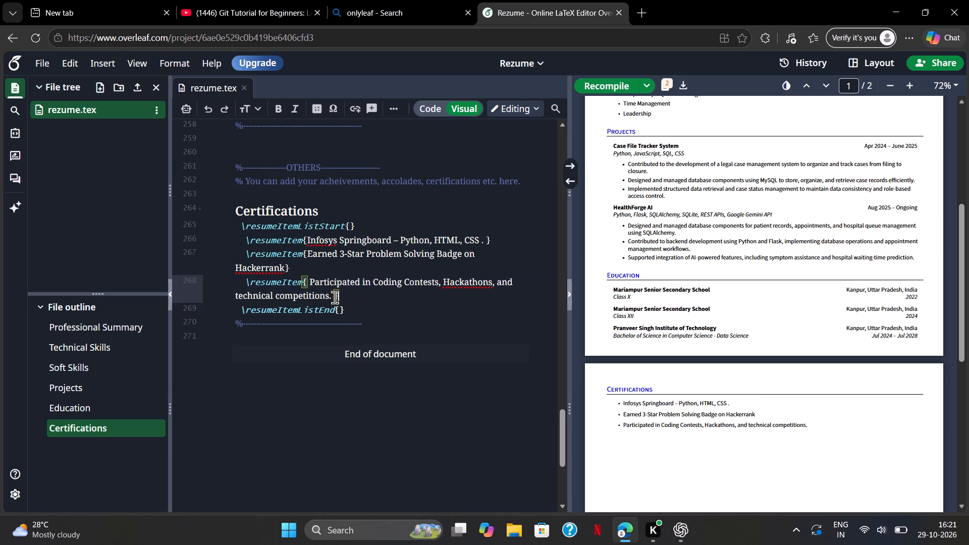
pyautogui.moveTo(335, 297); pyautogui.dragTo(246, 286)
pyautogui.hotkey('ctrl', 'c')
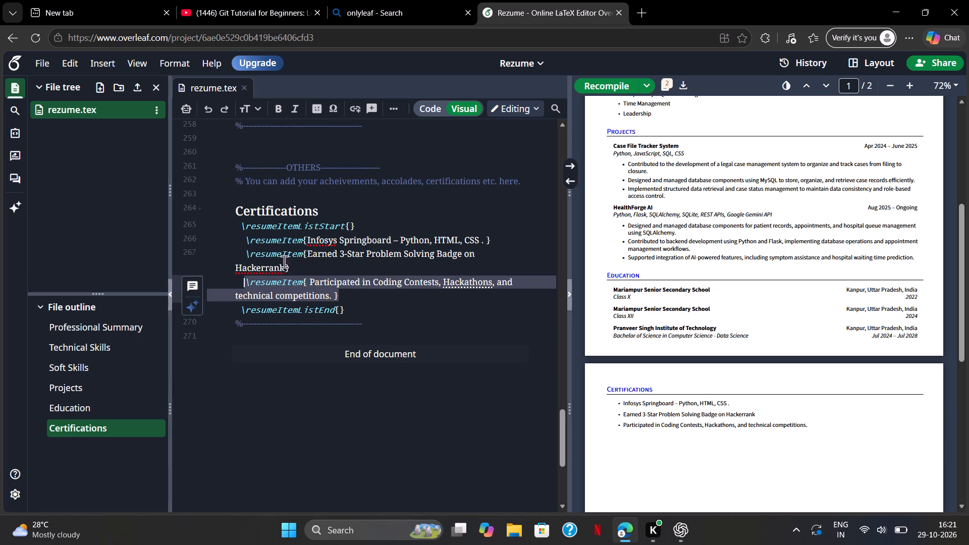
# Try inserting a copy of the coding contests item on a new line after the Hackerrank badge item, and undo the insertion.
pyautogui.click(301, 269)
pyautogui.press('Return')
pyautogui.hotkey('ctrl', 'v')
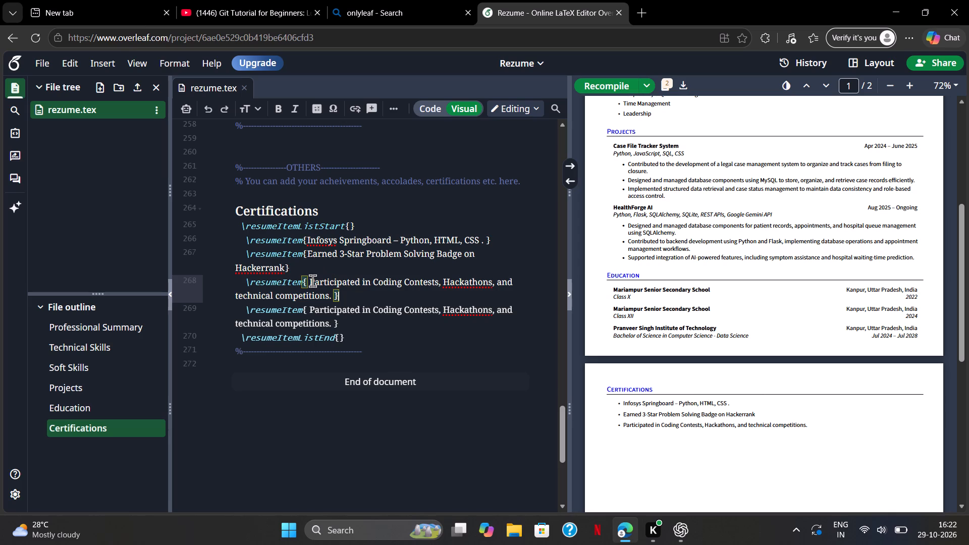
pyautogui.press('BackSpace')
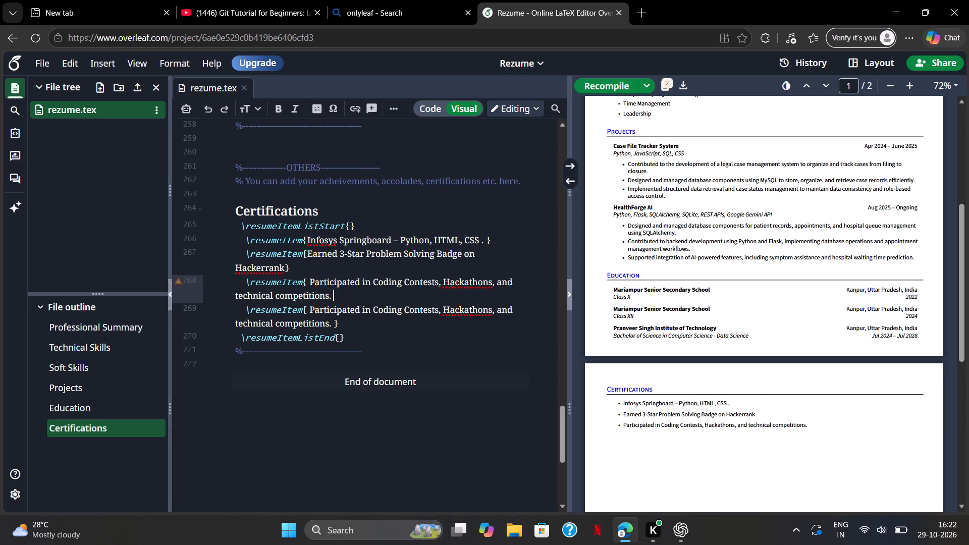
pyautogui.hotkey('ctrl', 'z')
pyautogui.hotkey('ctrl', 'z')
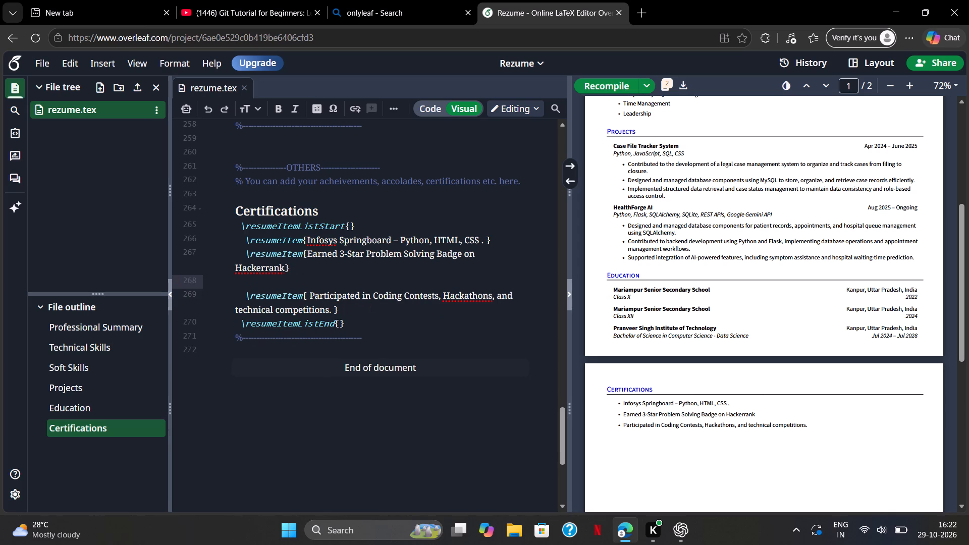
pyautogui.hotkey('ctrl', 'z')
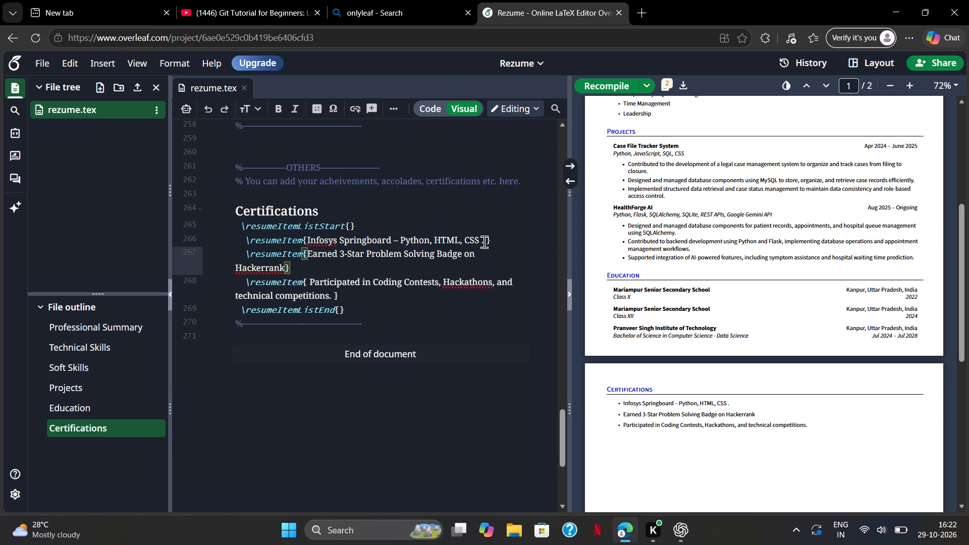
# Insert the copied coding contests item on a new line as the first entry of the Certifications list, above Infosys Springboard.
pyautogui.click(405, 225)
pyautogui.press('Return')
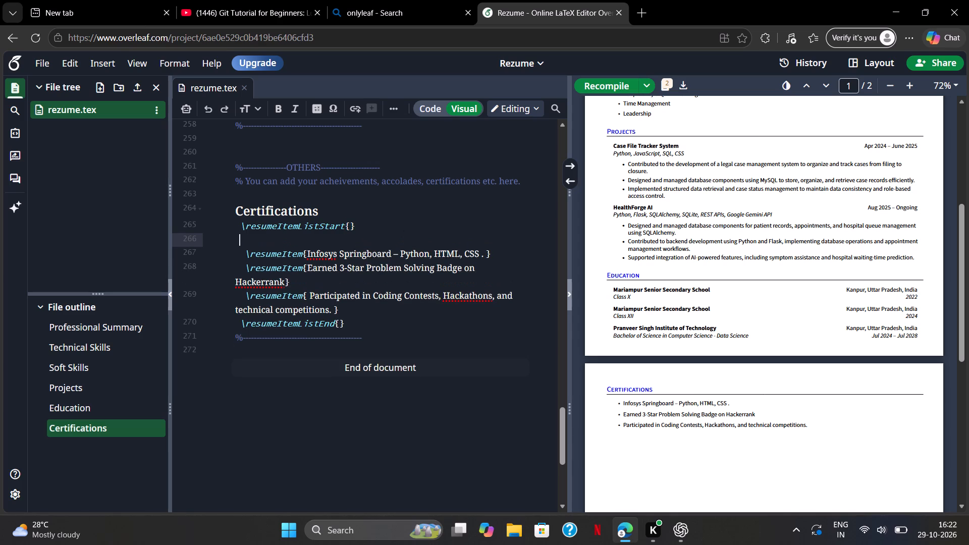
pyautogui.hotkey('ctrl', 'v')
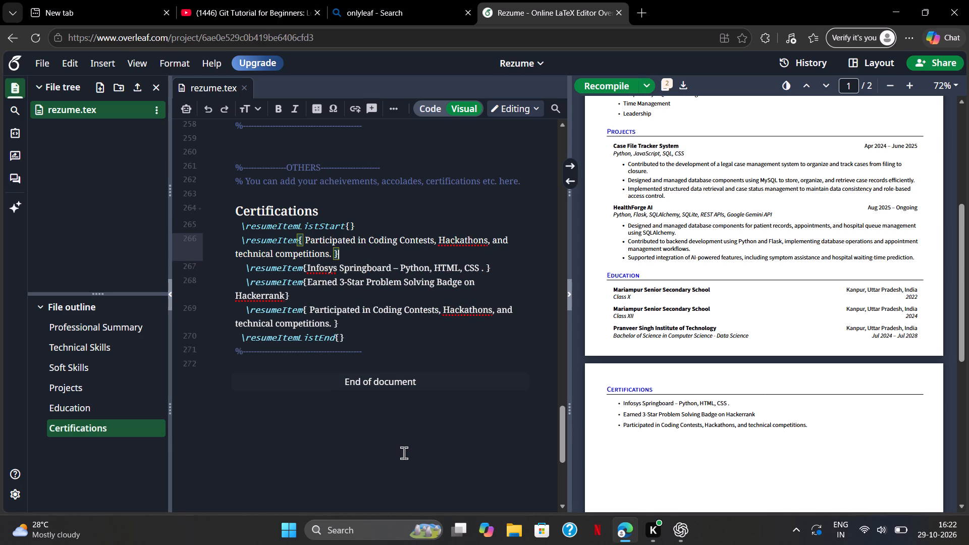
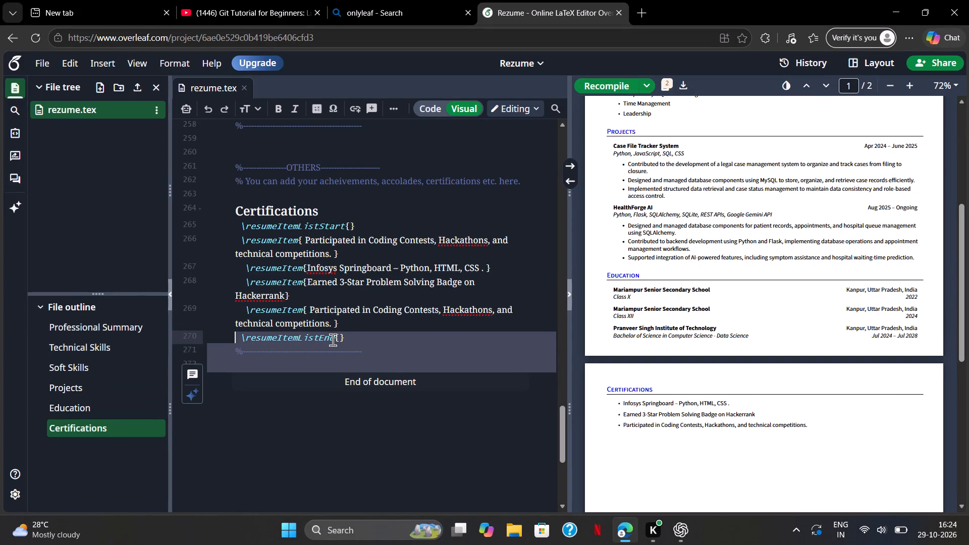
# Replace the first Certifications item's text with "Google Certification of Data Analytics - Coursera" and recompile the resume.
pyautogui.moveTo(307, 238); pyautogui.dragTo(332, 252)
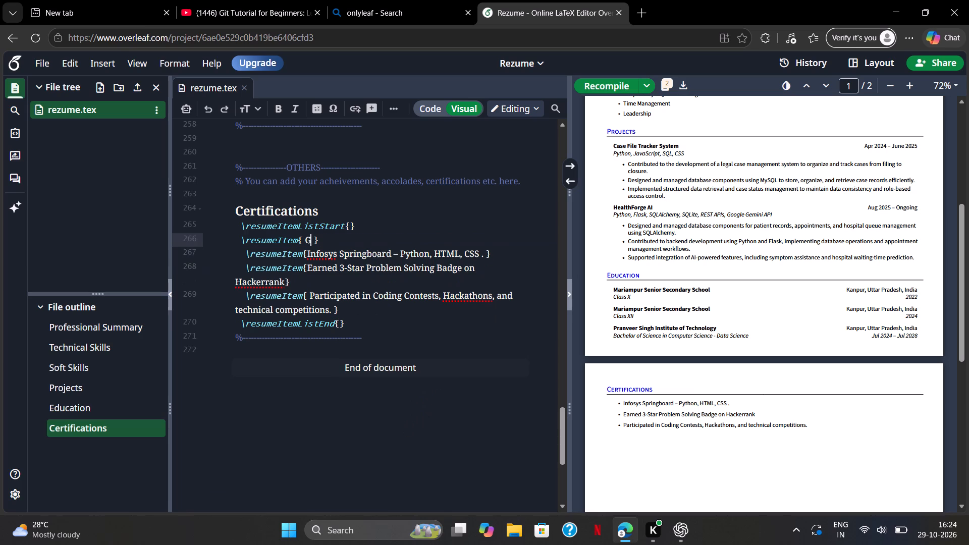
pyautogui.write('oogle')
pyautogui.press('space')
pyautogui.write('ertification of')
pyautogui.press('space')
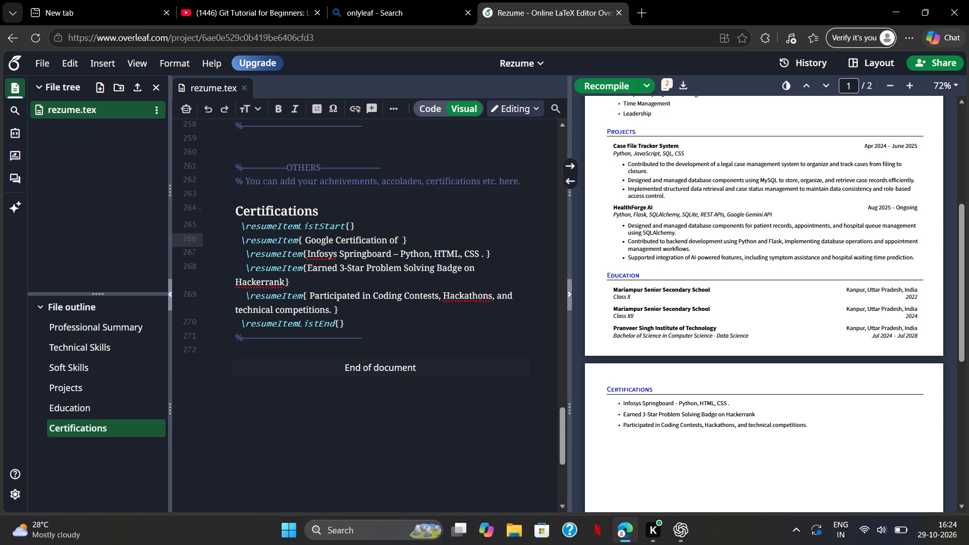
pyautogui.press('d')
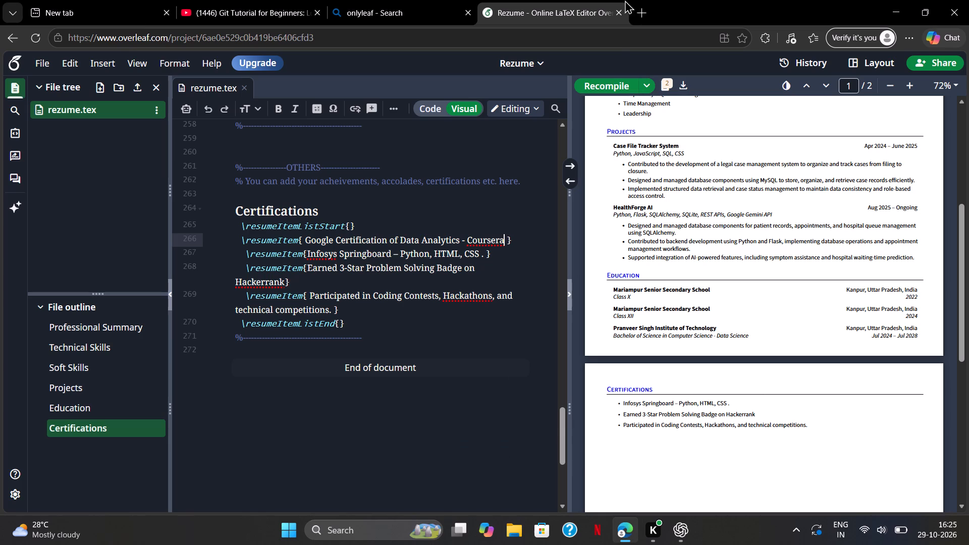
pyautogui.click(603, 88)
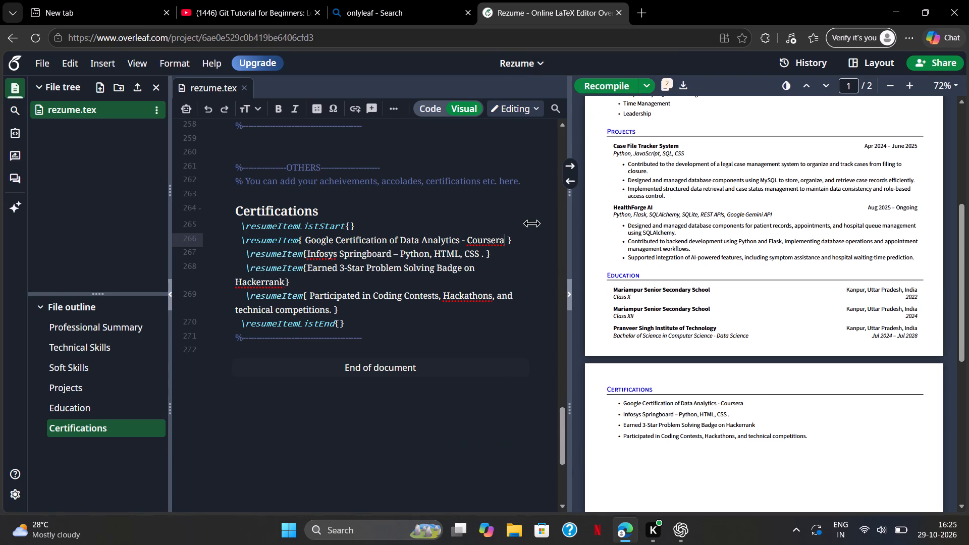
# Tidy the Certifications punctuation: end the Coursera item with a period and remove the space before the period after CSS.
pyautogui.press('.')
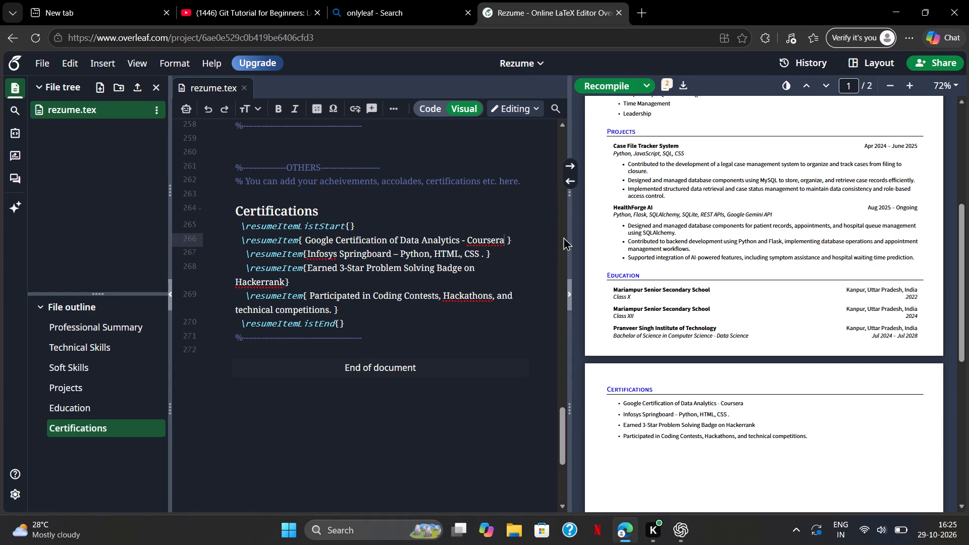
pyautogui.click(503, 240)
pyautogui.press('.')
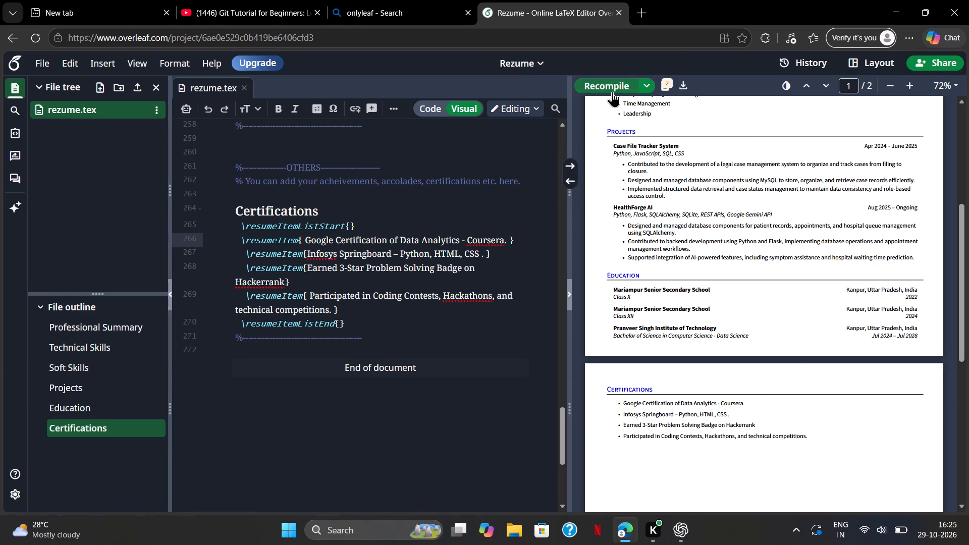
pyautogui.click(481, 257)
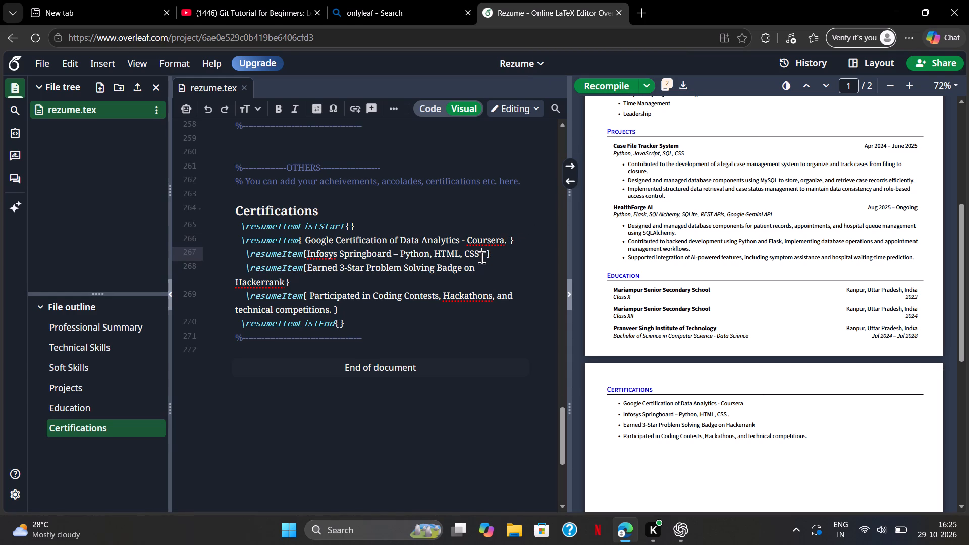
pyautogui.press('BackSpace')
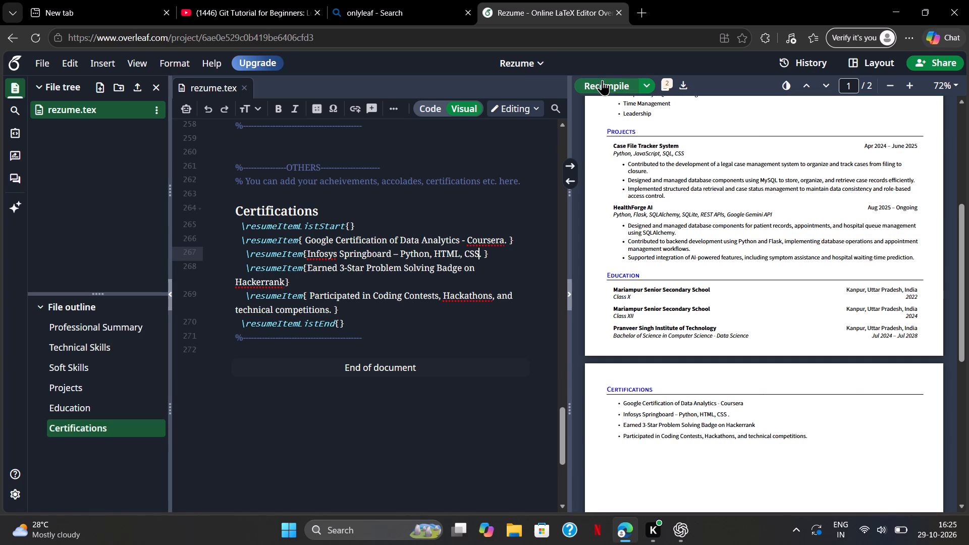
# Replace "SQLAlchemy, SQLite" with "MySQL" in the HealthForge AI project's technology list.
pyautogui.scroll(4, 436, 239)
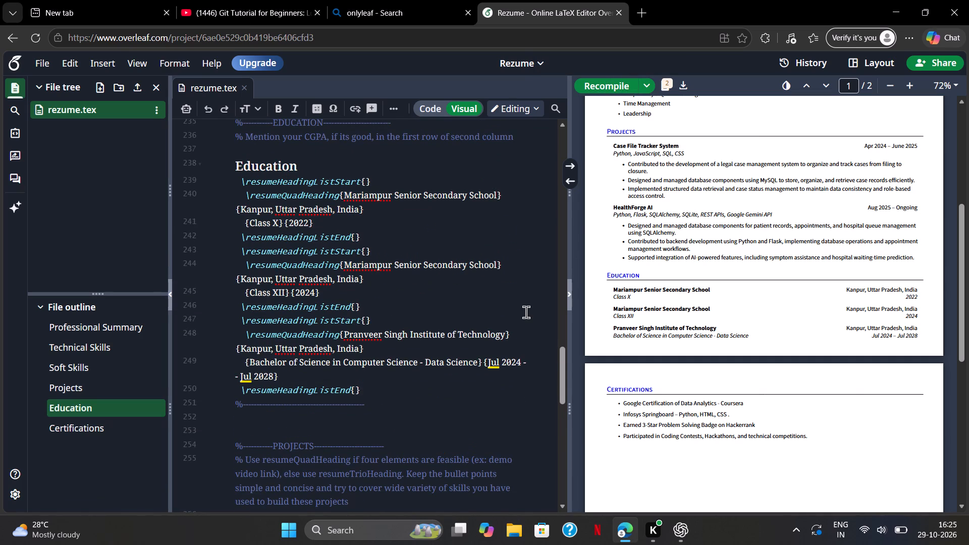
pyautogui.scroll(6, 439, 293)
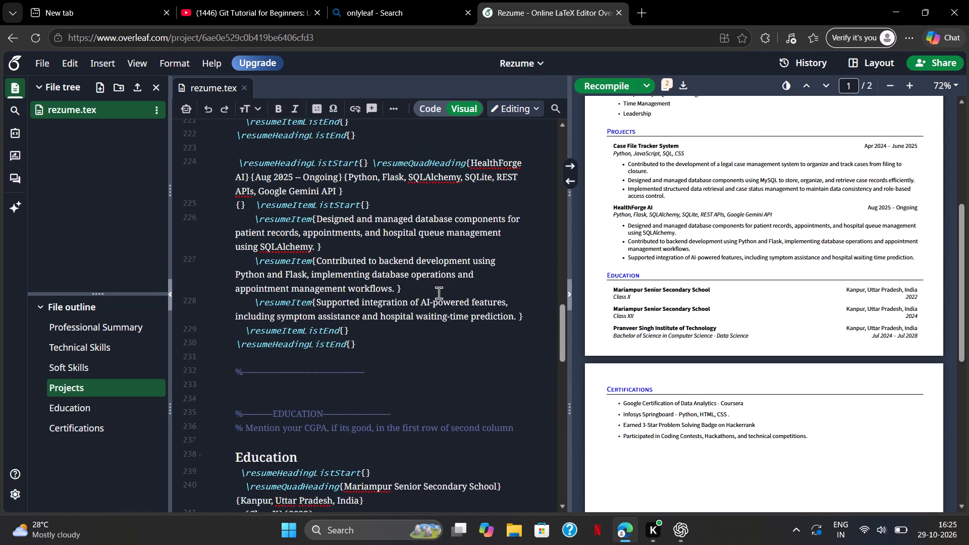
pyautogui.scroll(1, 439, 293)
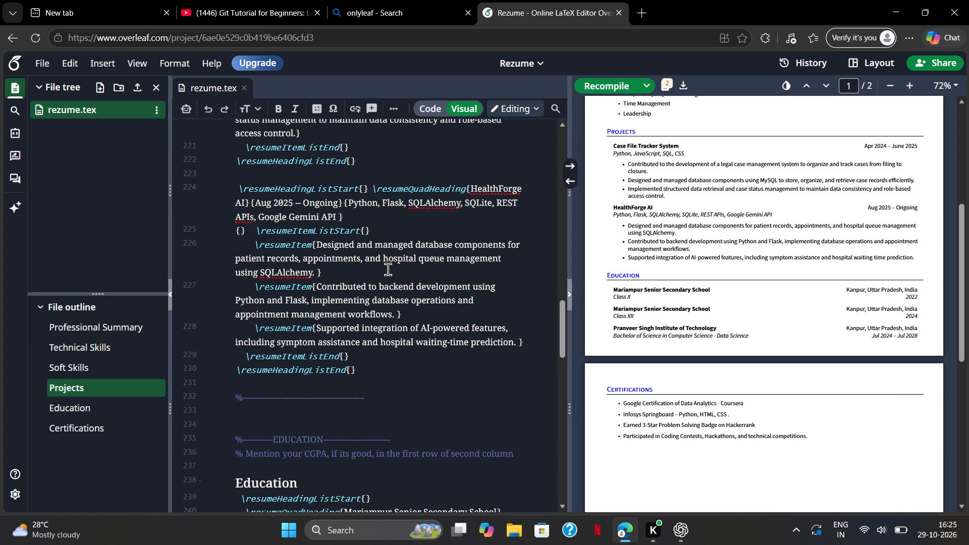
pyautogui.scroll(1, 388, 269)
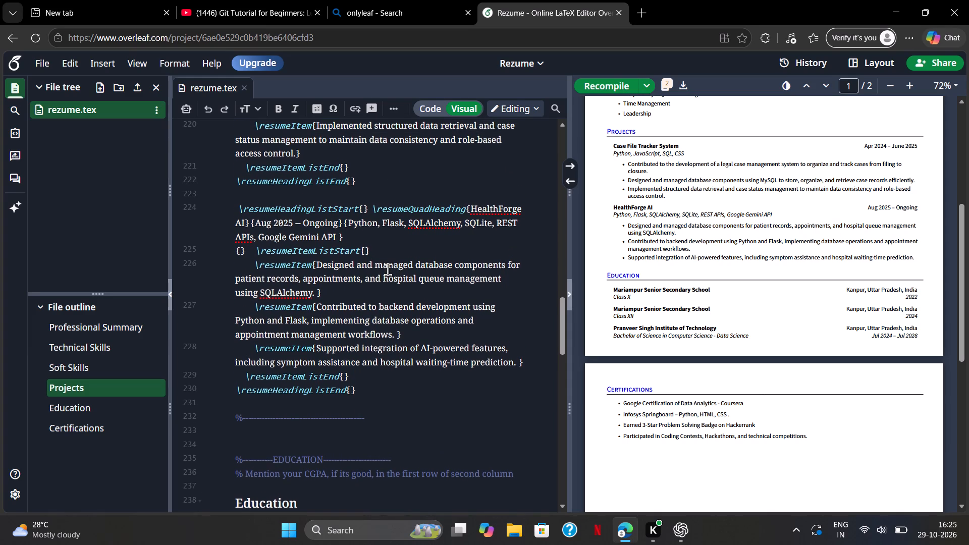
pyautogui.moveTo(491, 223); pyautogui.dragTo(412, 226)
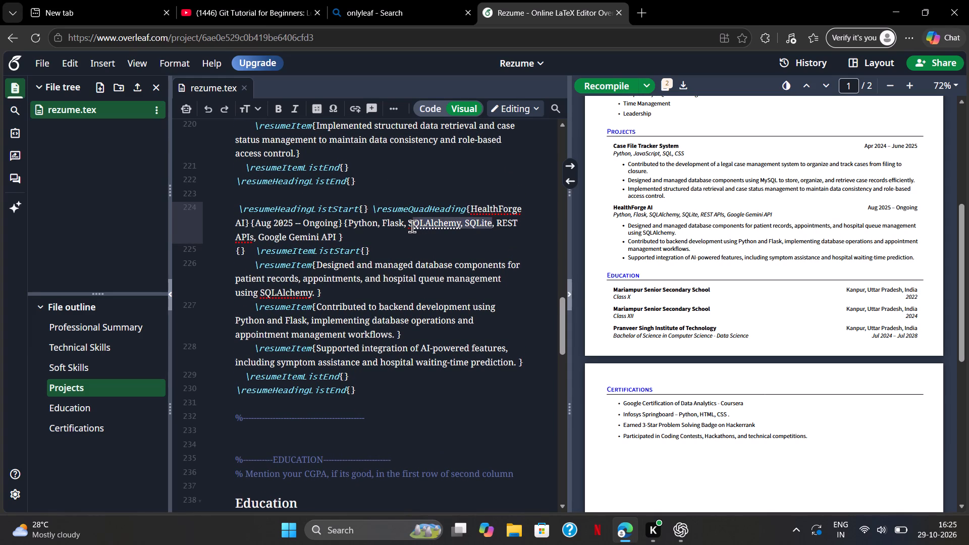
pyautogui.moveTo(412, 226); pyautogui.dragTo(409, 225)
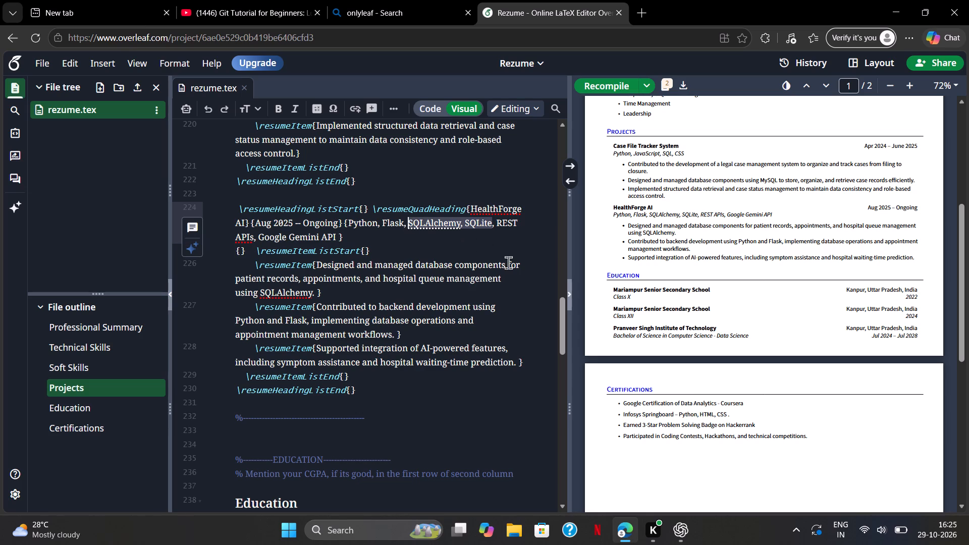
pyautogui.press('y')
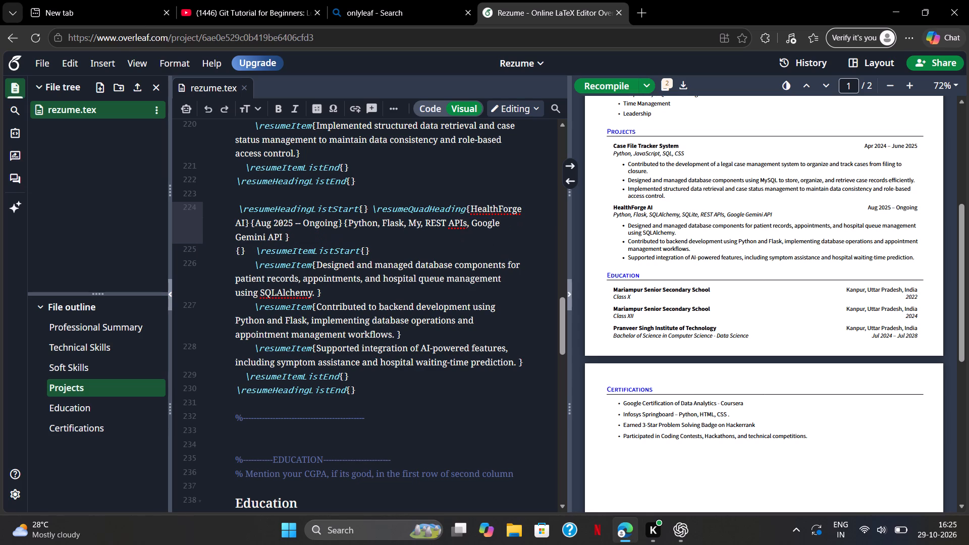
pyautogui.write('SQL')
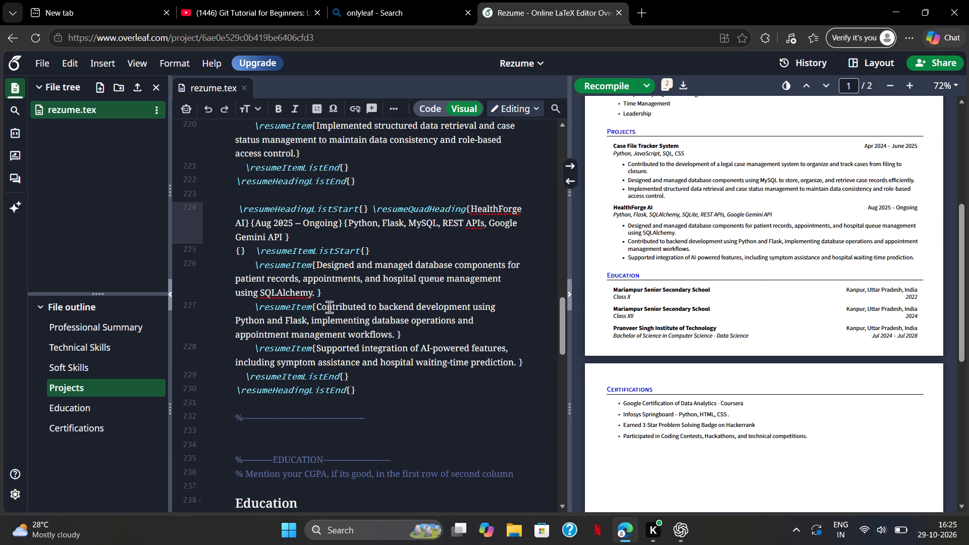
# Insert "SQLAlchemy," between MySQL and REST APIs in the HealthForge AI project's technology list.
pyautogui.moveTo(310, 294); pyautogui.dragTo(313, 300)
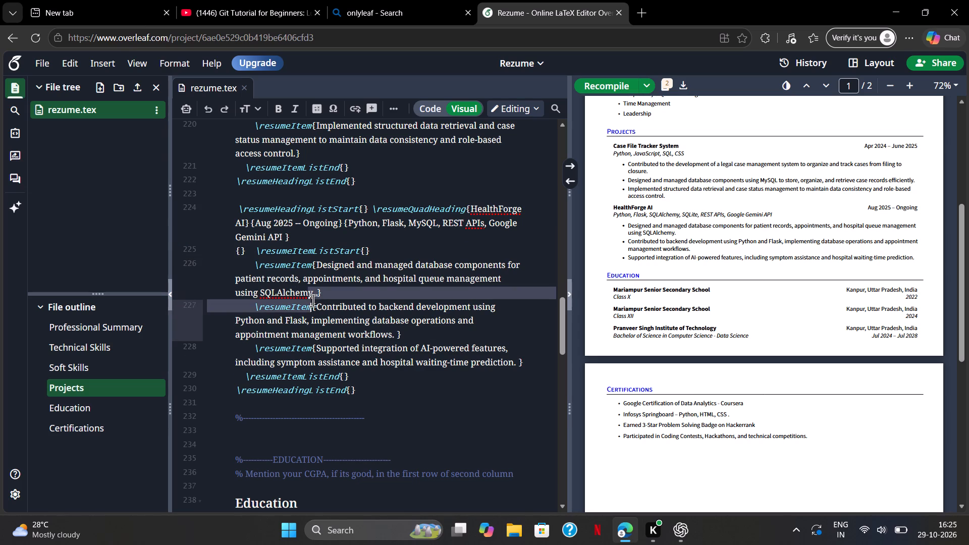
pyautogui.click(312, 291)
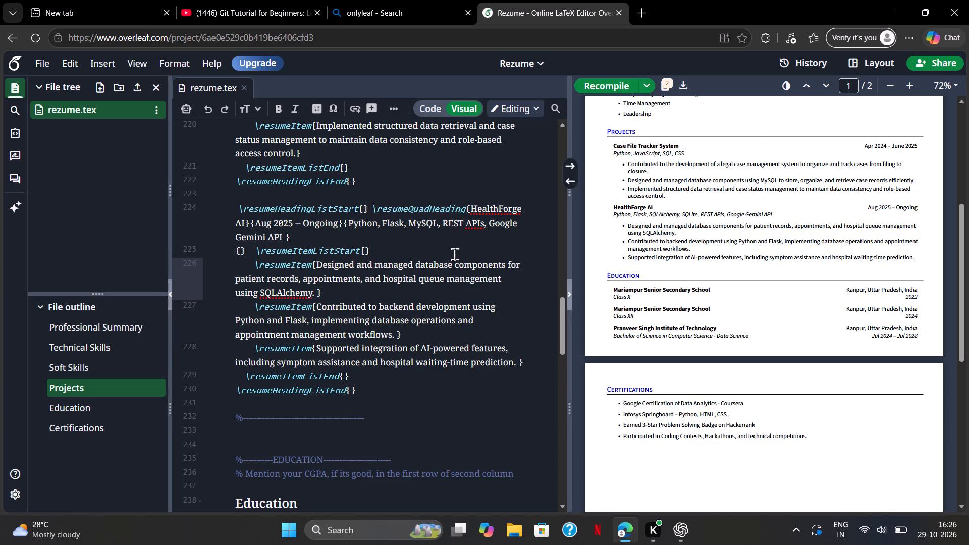
pyautogui.moveTo(439, 224); pyautogui.dragTo(456, 241)
pyautogui.click(440, 222)
pyautogui.press('space')
pyautogui.write('s')
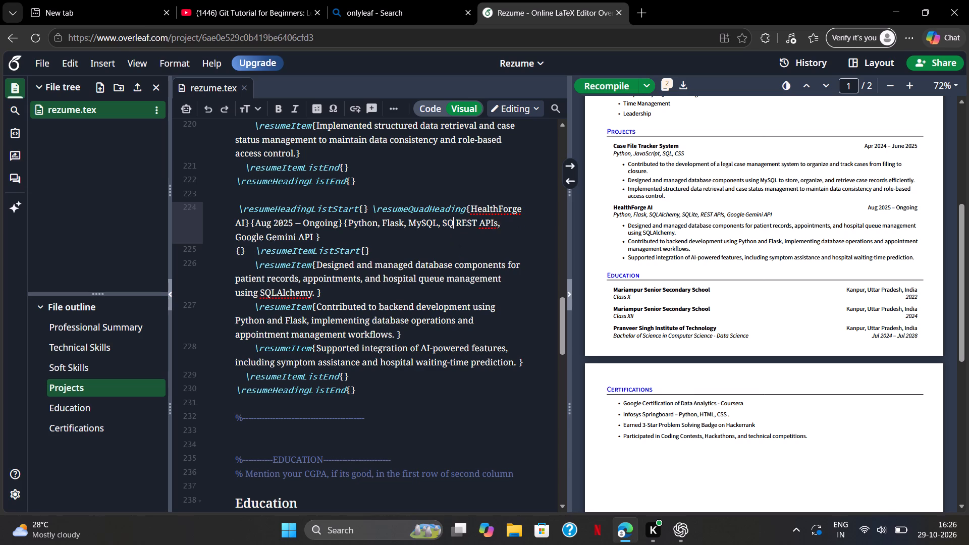
pyautogui.press('a')
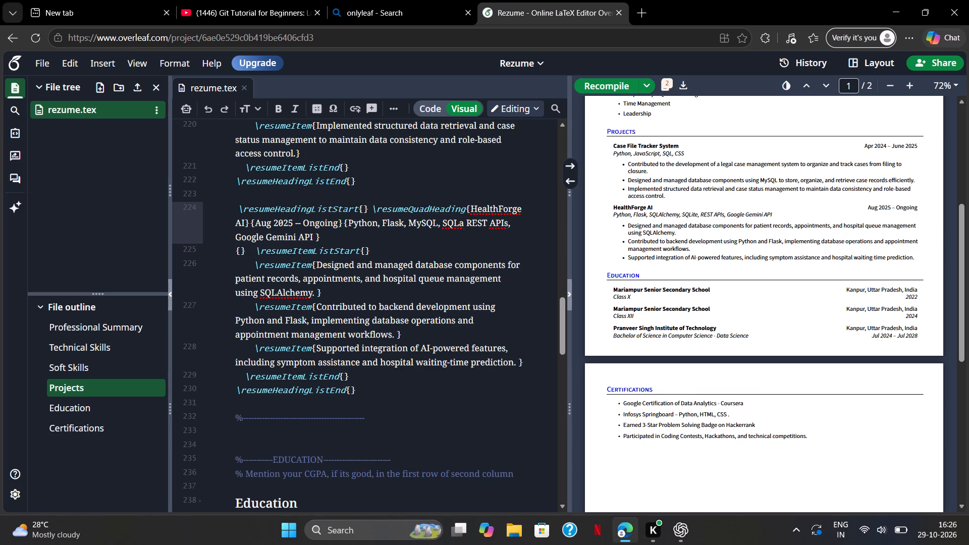
pyautogui.press('BackSpace')
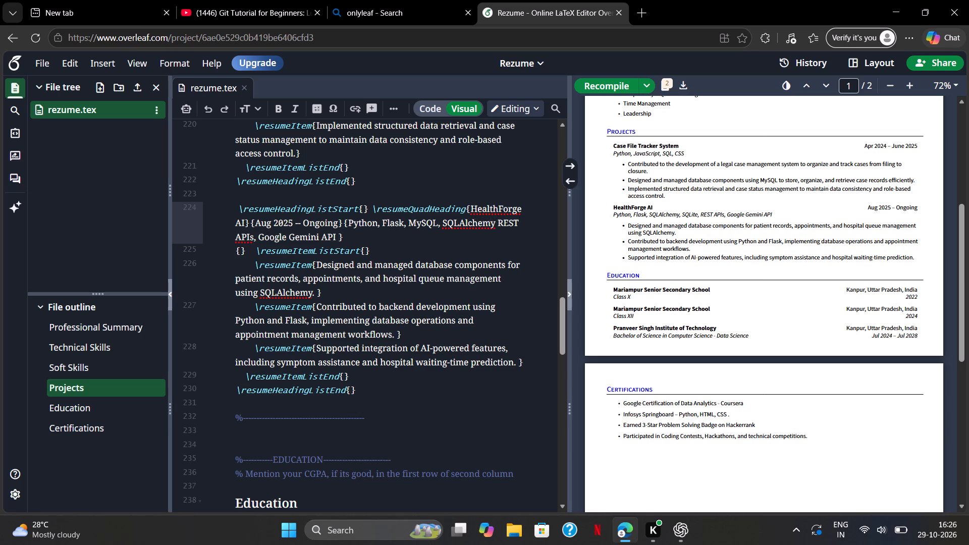
pyautogui.press(',')
# Review the source of the HealthForge AI project items and the Education entries for anything else that needs editing.
pyautogui.scroll(-3, 357, 269)
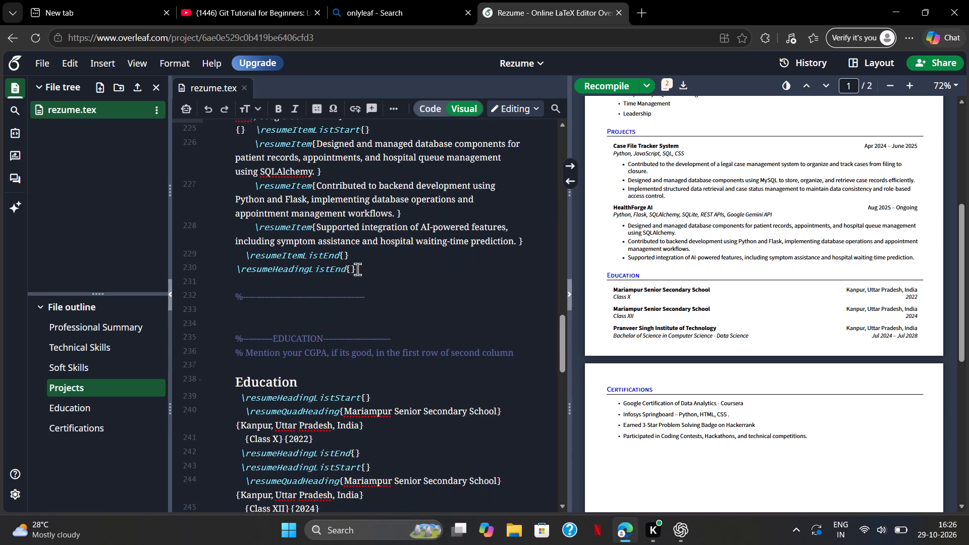
pyautogui.scroll(-5, 357, 269)
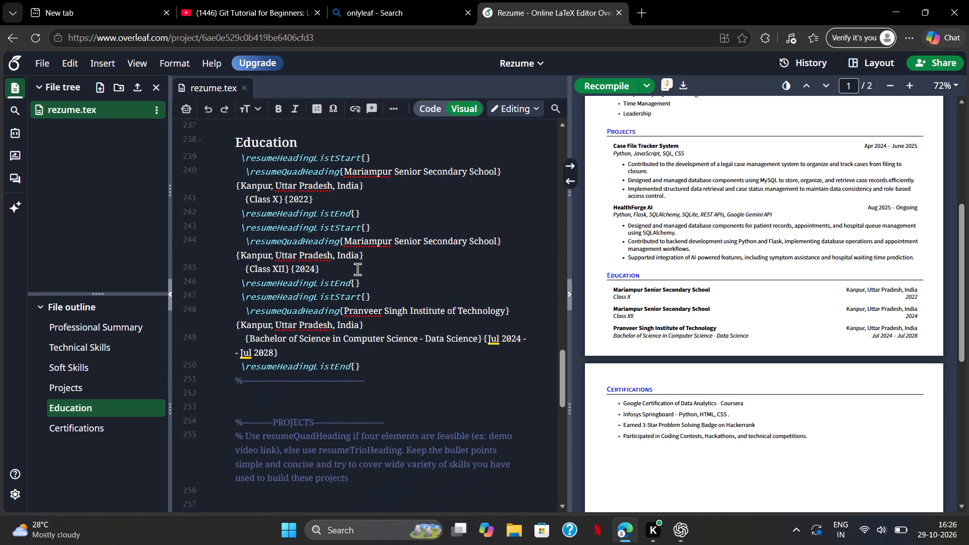
pyautogui.scroll(-3, 357, 269)
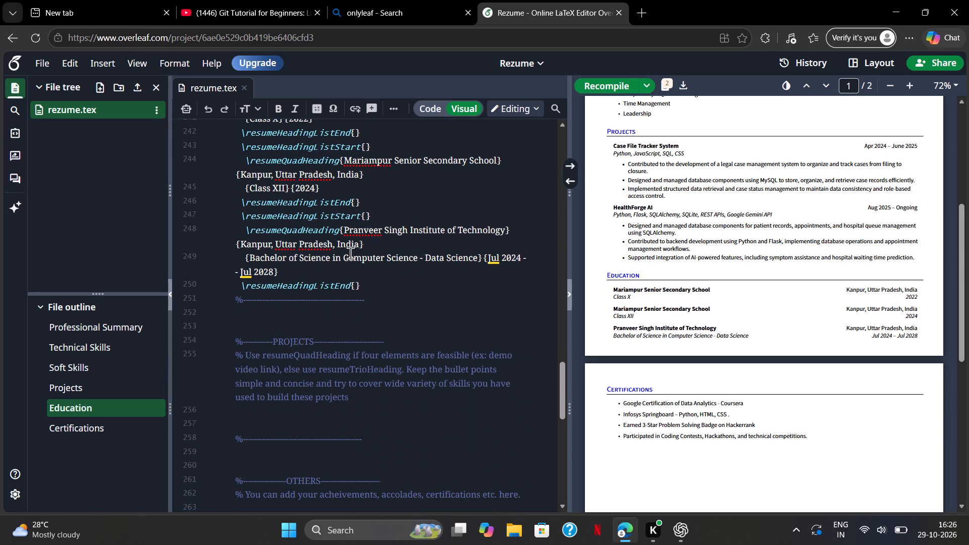
pyautogui.scroll(1, 350, 253)
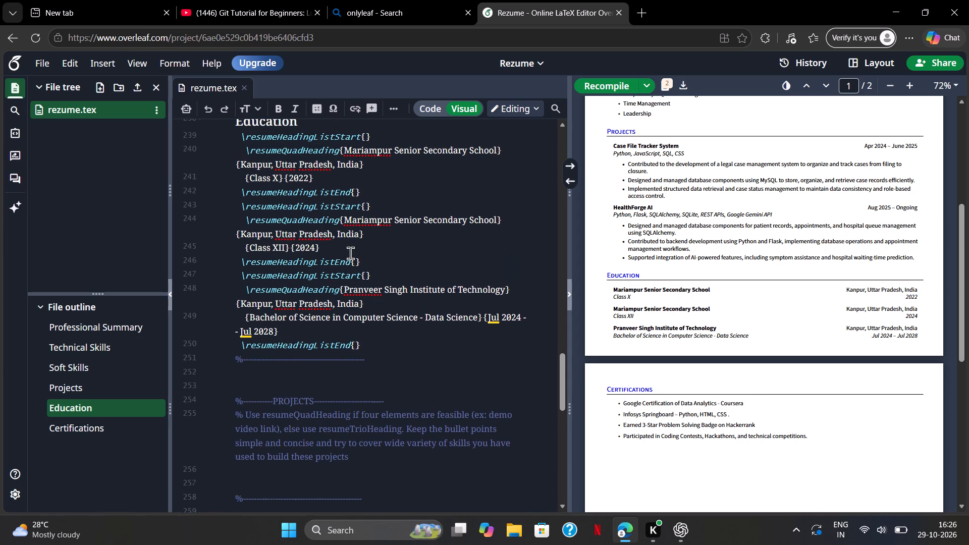
pyautogui.scroll(2, 350, 253)
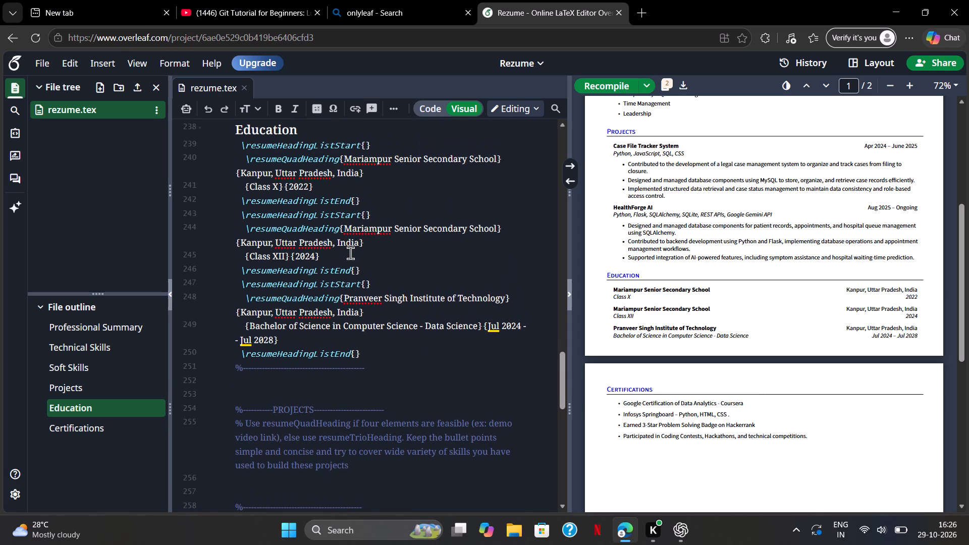
pyautogui.scroll(3, 350, 253)
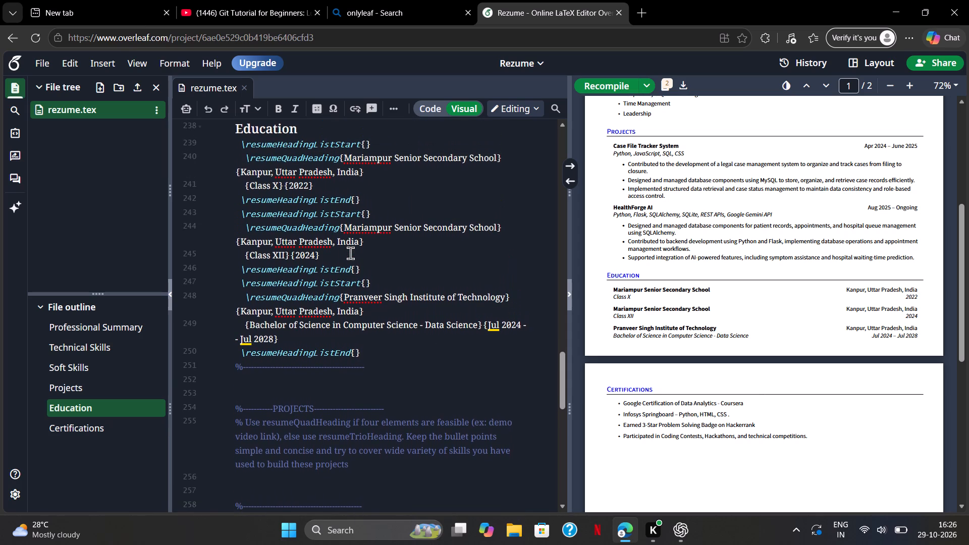
pyautogui.scroll(3, 350, 253)
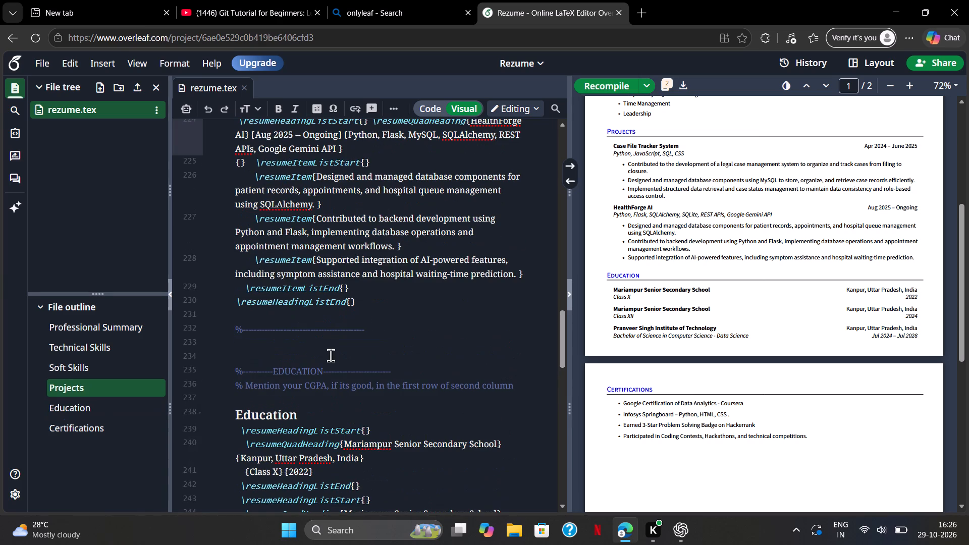
pyautogui.scroll(-3, 331, 355)
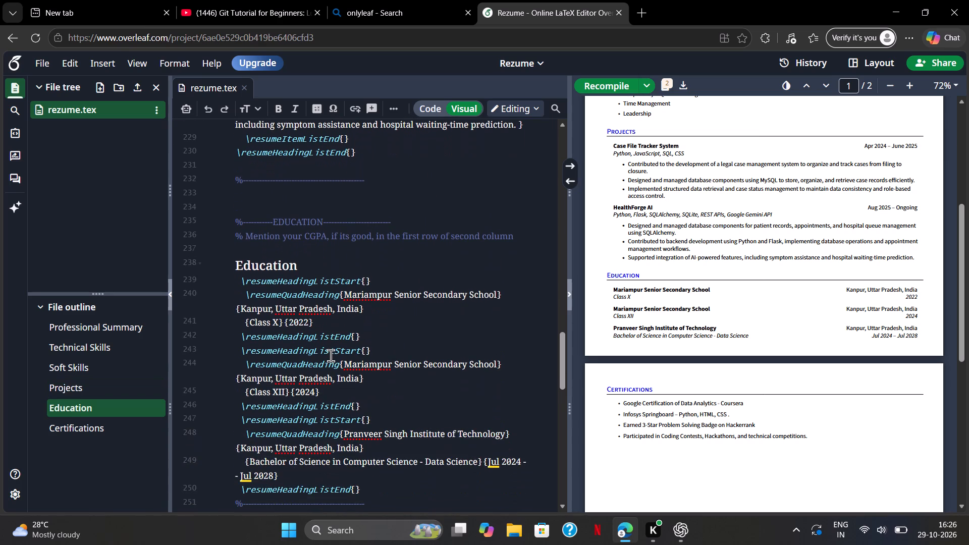
pyautogui.scroll(-4, 331, 355)
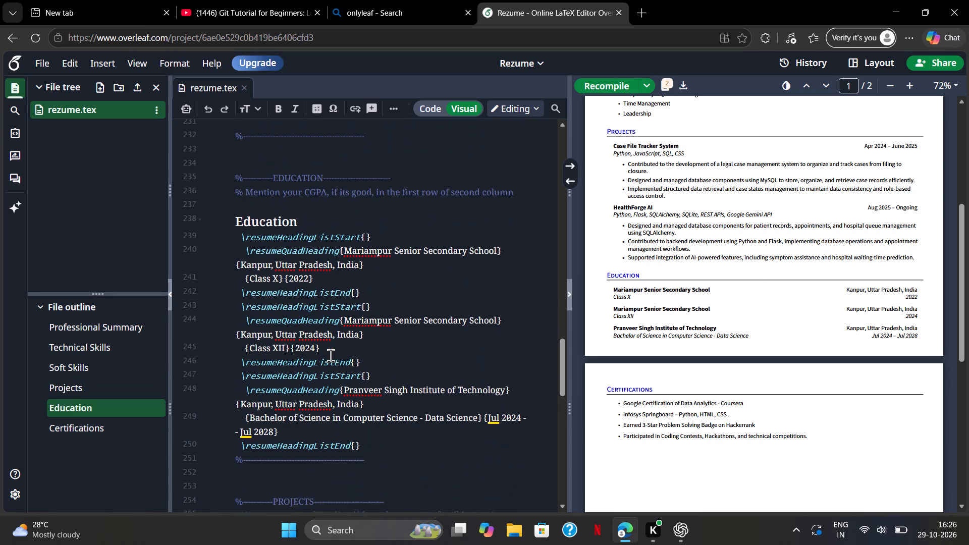
pyautogui.scroll(-3, 331, 355)
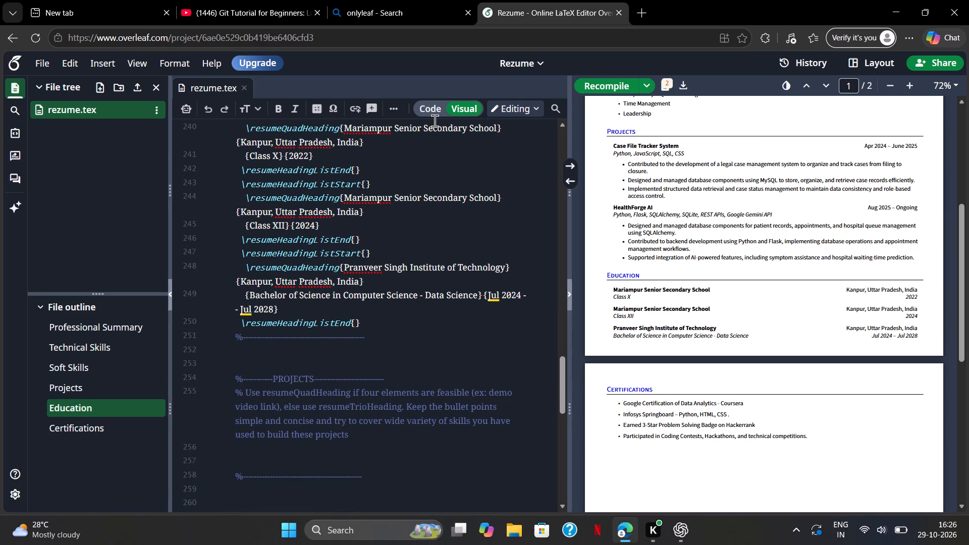
# Recompile the resume so the PDF preview includes the Certifications punctuation and HealthForge AI technology edits.
pyautogui.click(593, 83)
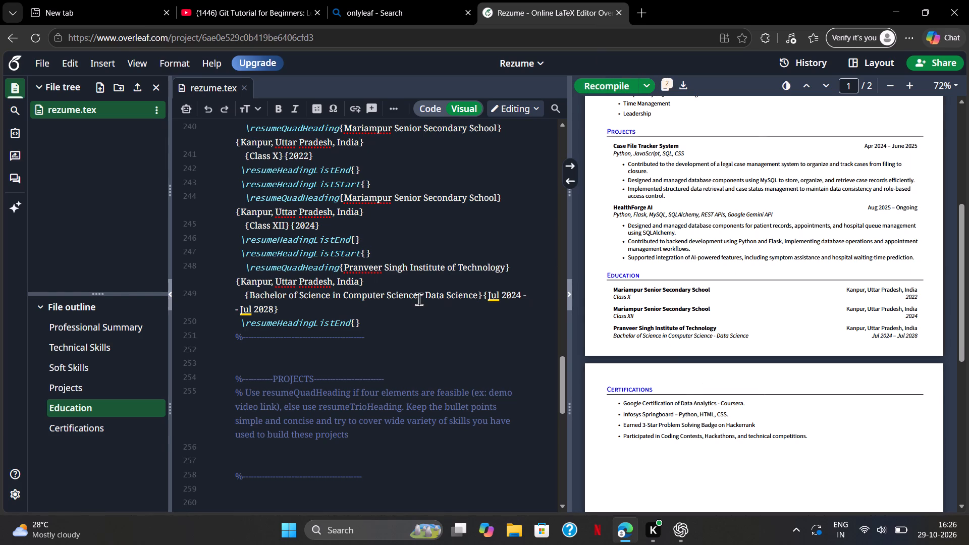
# Shorten "June" to "Jun" in the Case File Tracker System project's date range and recompile the resume.
pyautogui.scroll(8, 414, 296)
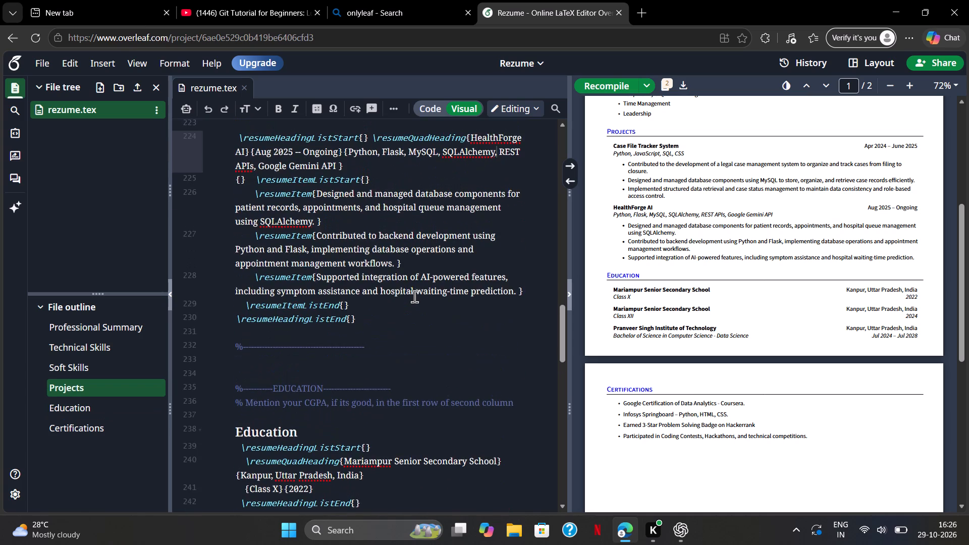
pyautogui.scroll(5, 414, 296)
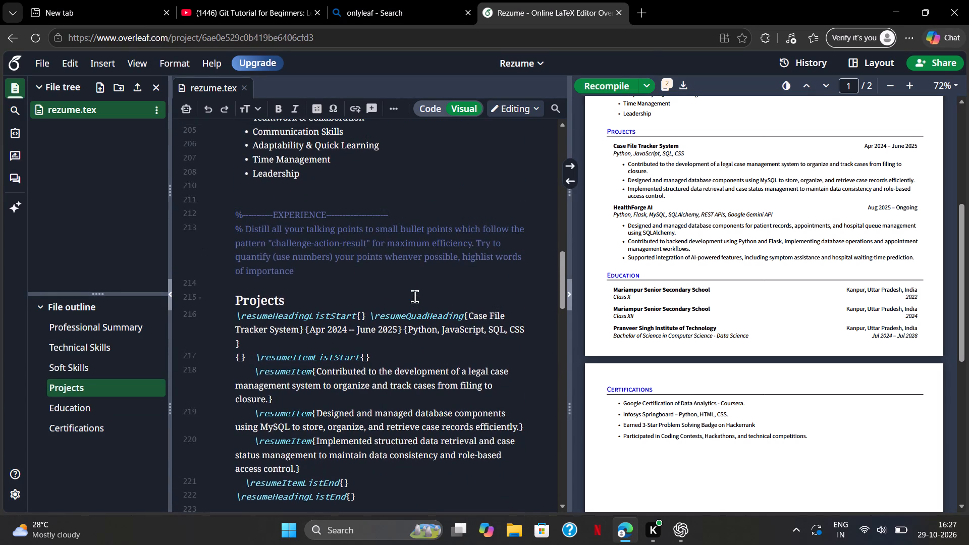
pyautogui.scroll(-1, 468, 353)
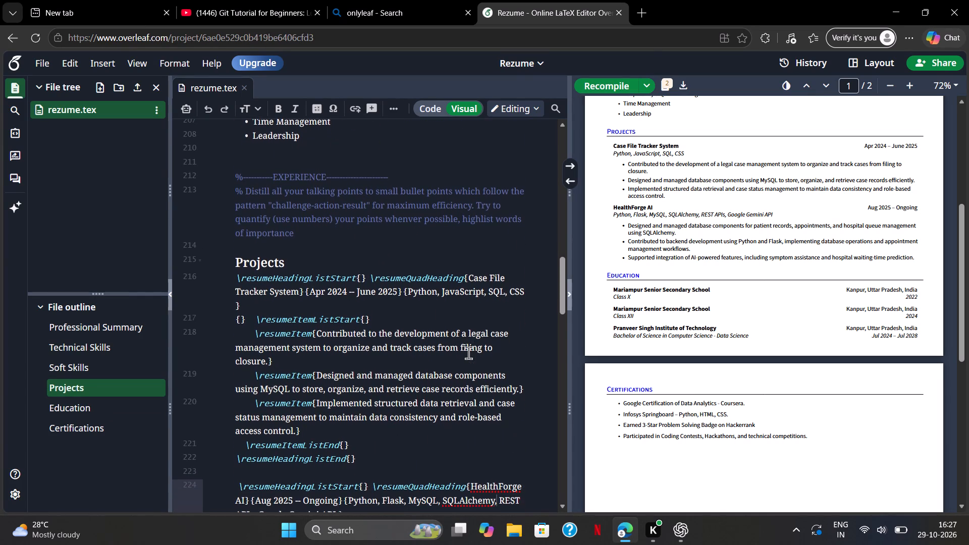
pyautogui.scroll(-1, 468, 353)
pyautogui.click(375, 283)
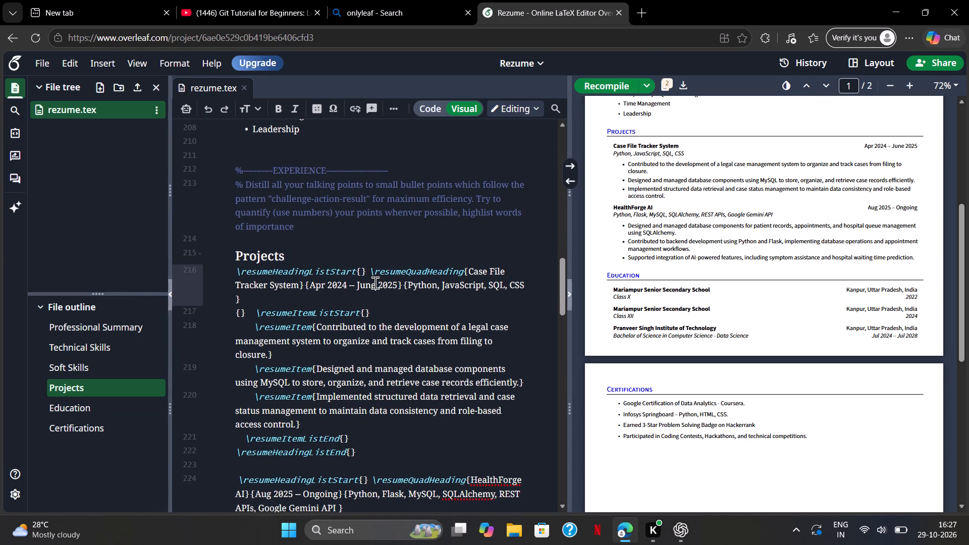
pyautogui.press('BackSpace')
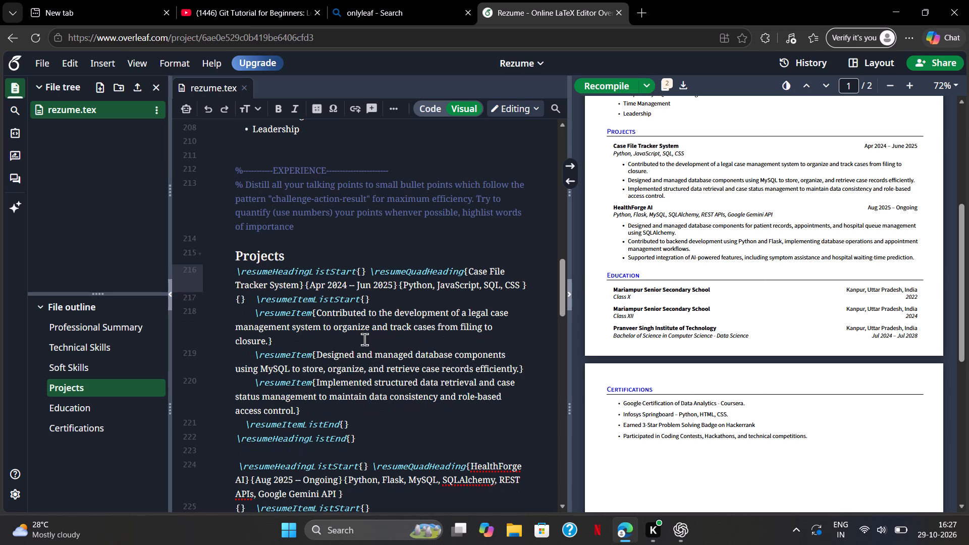
pyautogui.click(596, 83)
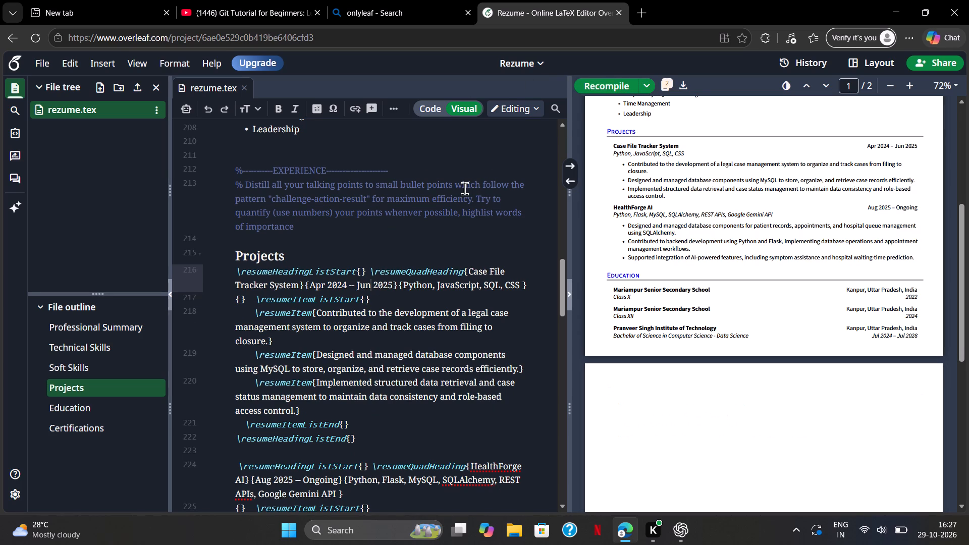
# Check the compiled resume from the header through the Education section and download it as a PDF.
pyautogui.scroll(6, 729, 232)
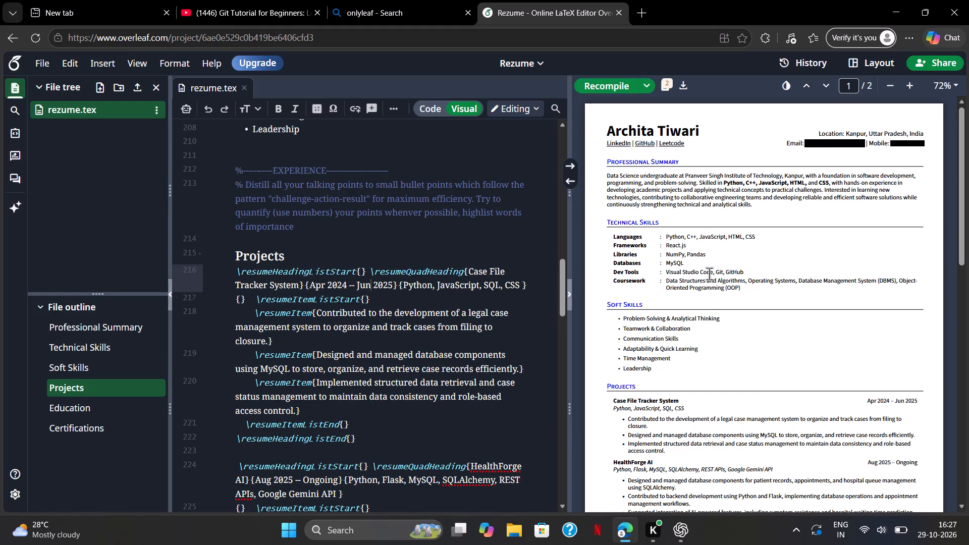
pyautogui.scroll(-1, 720, 296)
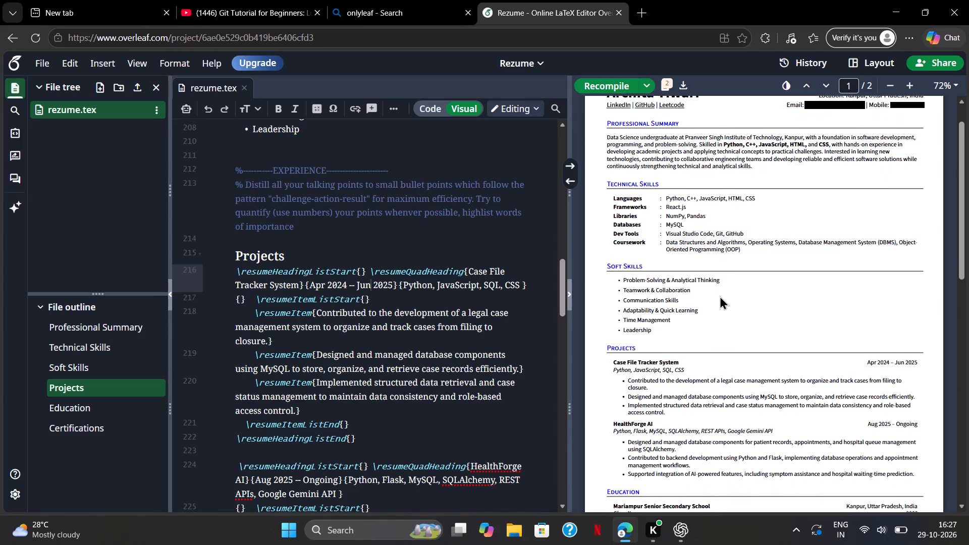
pyautogui.scroll(-2, 720, 296)
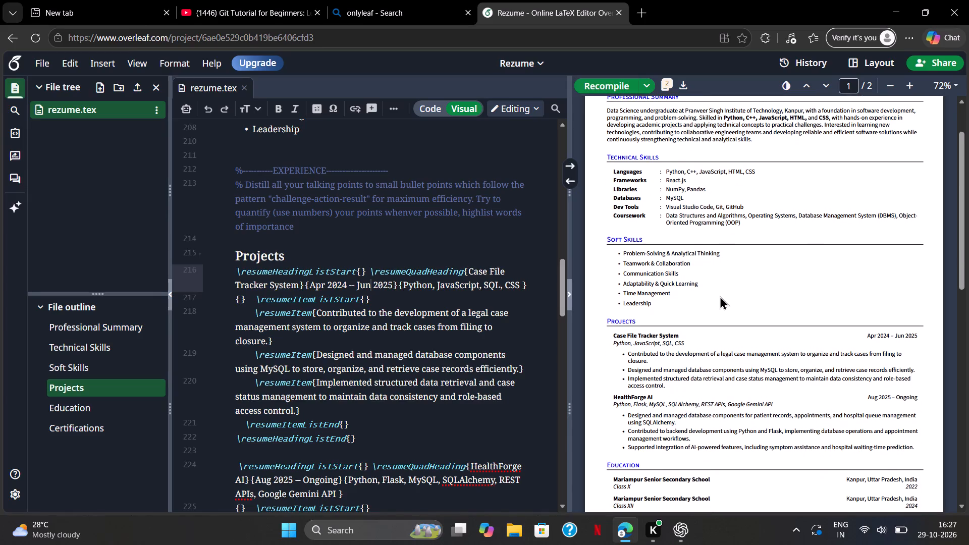
pyautogui.scroll(-1, 720, 296)
pyautogui.click(681, 86)
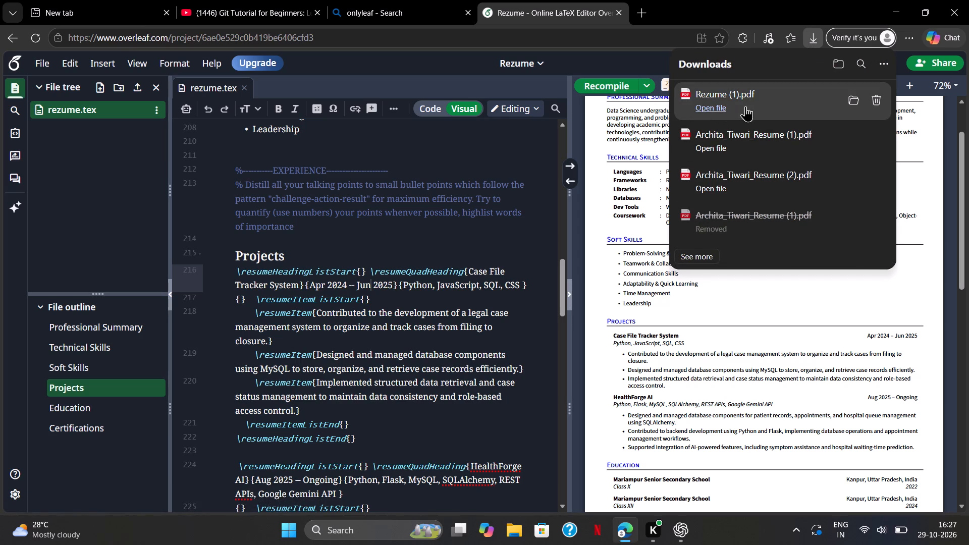
# Close the Overleaf resume project and the "onlyleaf" search results page in the browser.
pyautogui.click(621, 14)
pyautogui.click(463, 9)
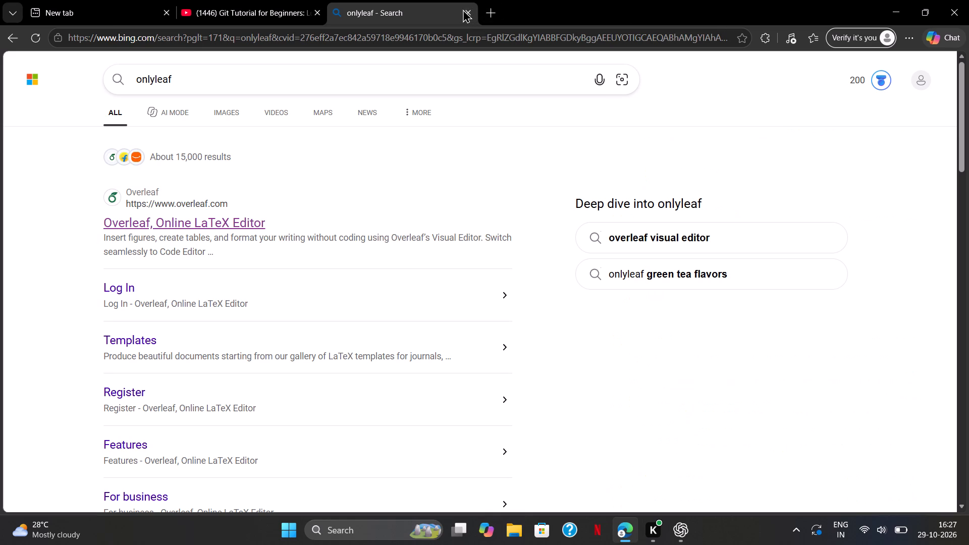
pyautogui.click(468, 15)
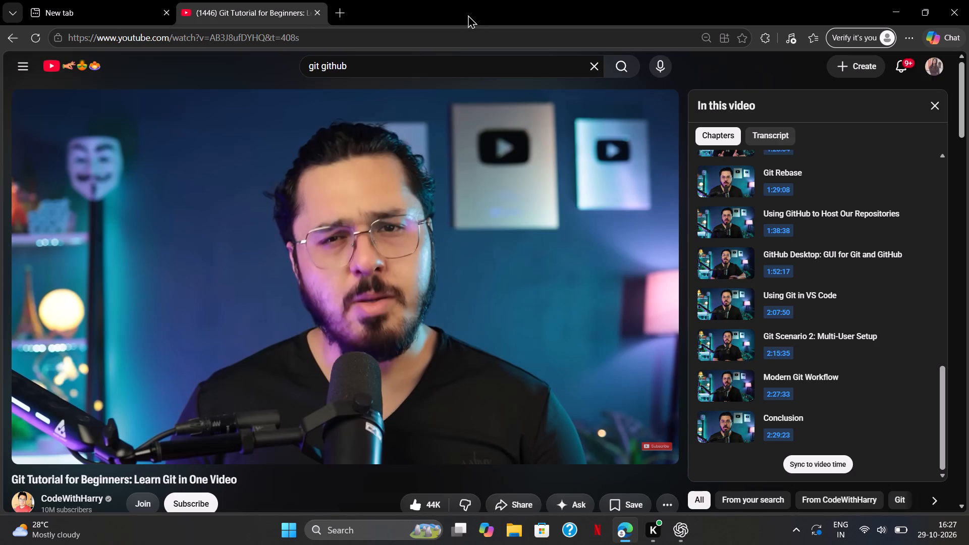